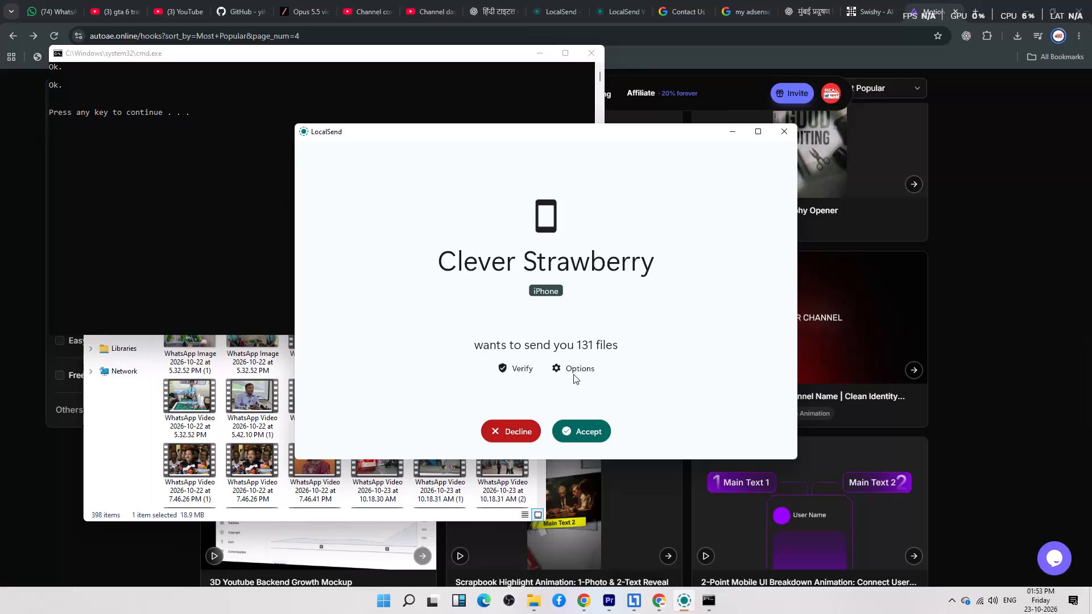
Accept the iPhone's incoming transfer of 131 files in LocalSend, and clear the LocalSend and Downloads windows off the browser.
{"action": "left_click", "coordinate": [579, 430]}
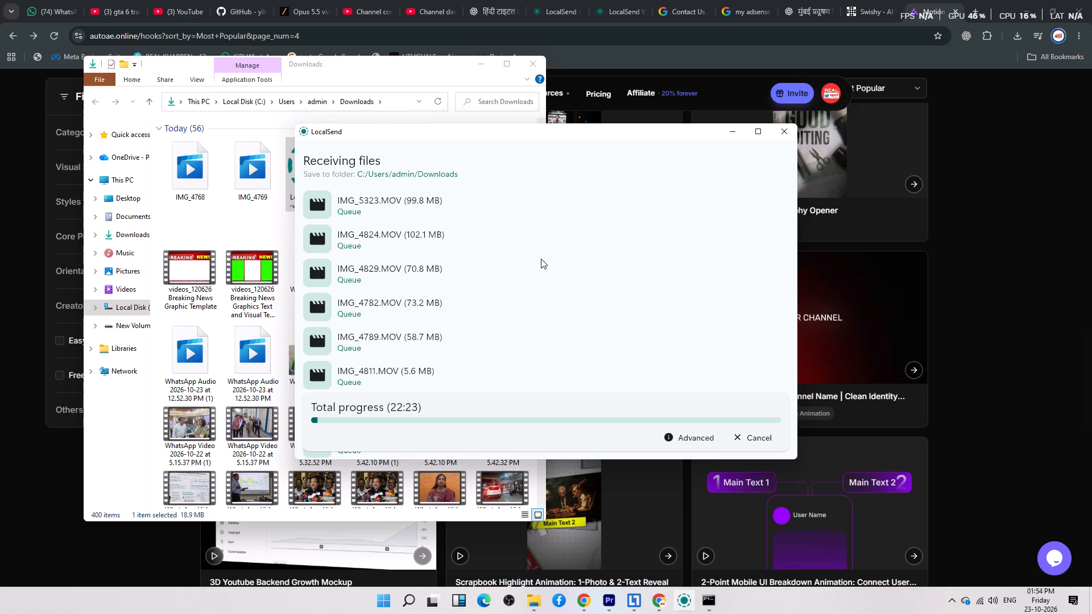
{"action": "left_click", "coordinate": [736, 139]}
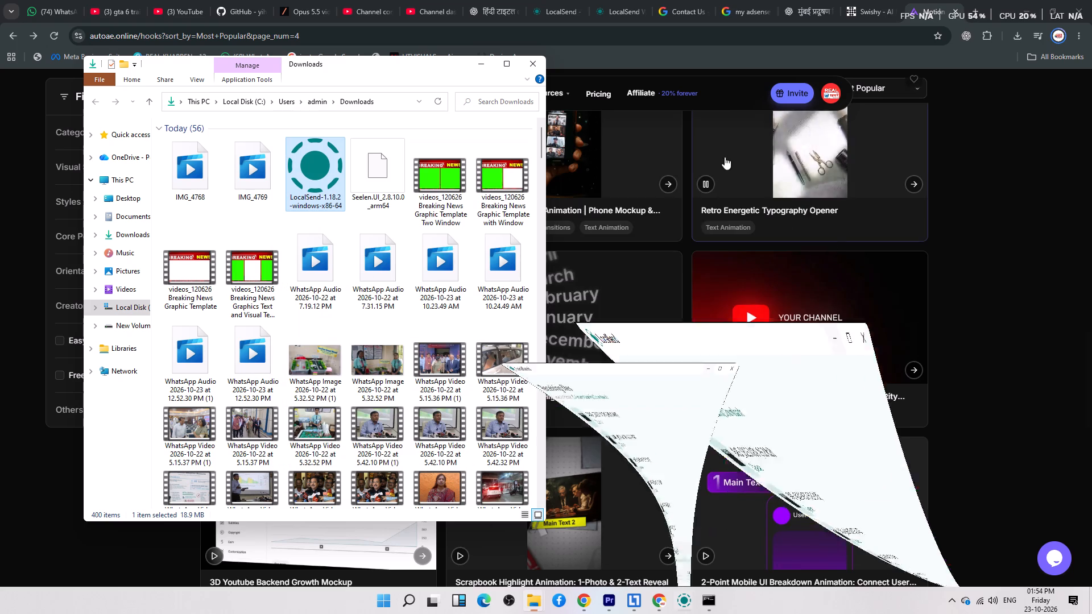
{"action": "left_click", "coordinate": [525, 64]}
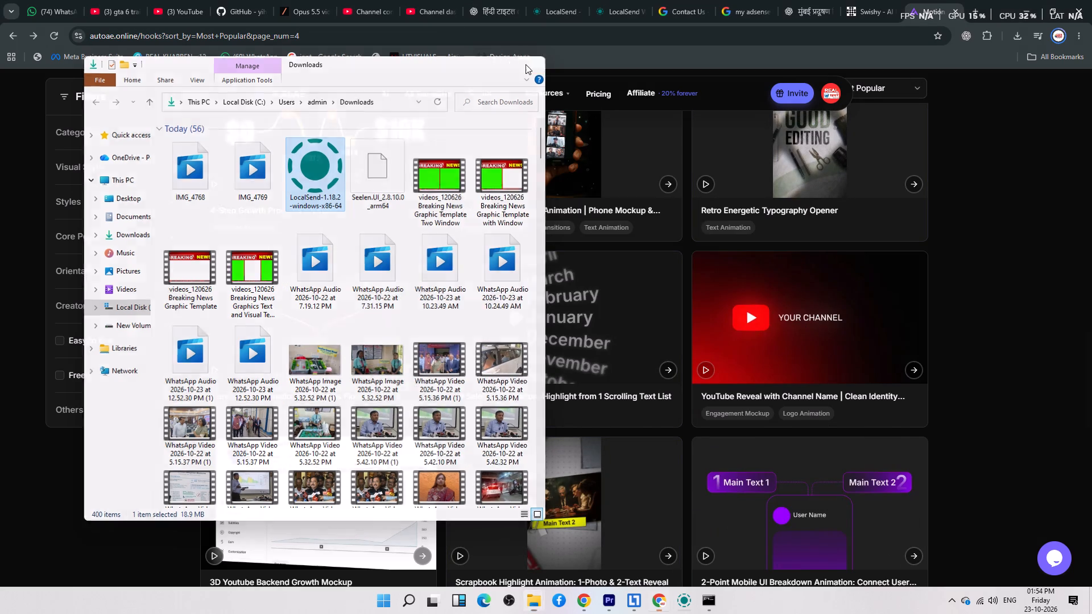
{"action": "scroll", "coordinate": [516, 312], "scroll_direction": "up", "scroll_amount": 2}
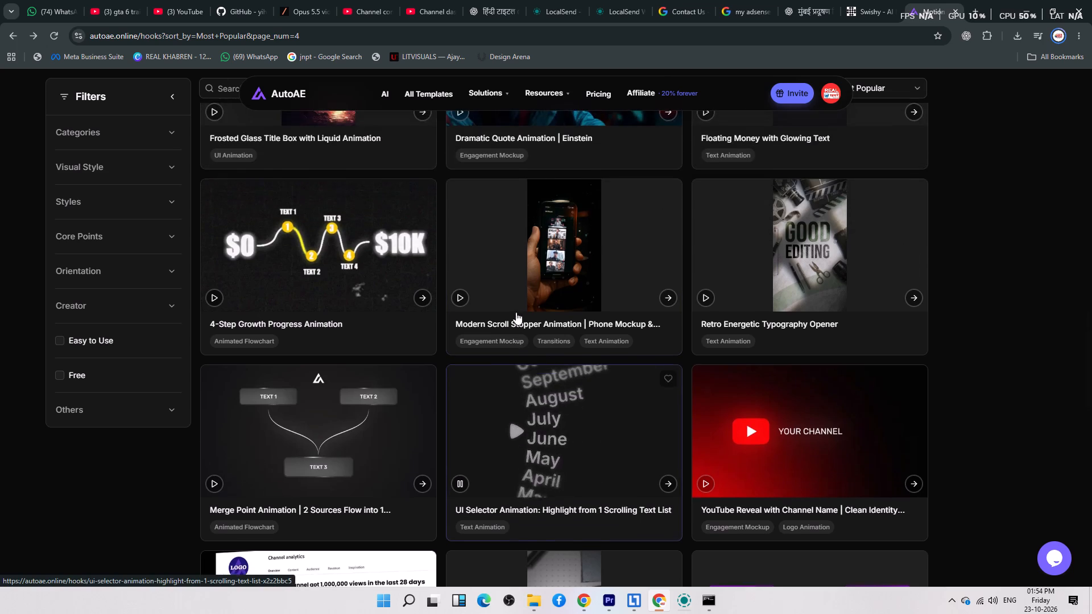
{"action": "scroll", "coordinate": [517, 325], "scroll_direction": "down", "scroll_amount": 5}
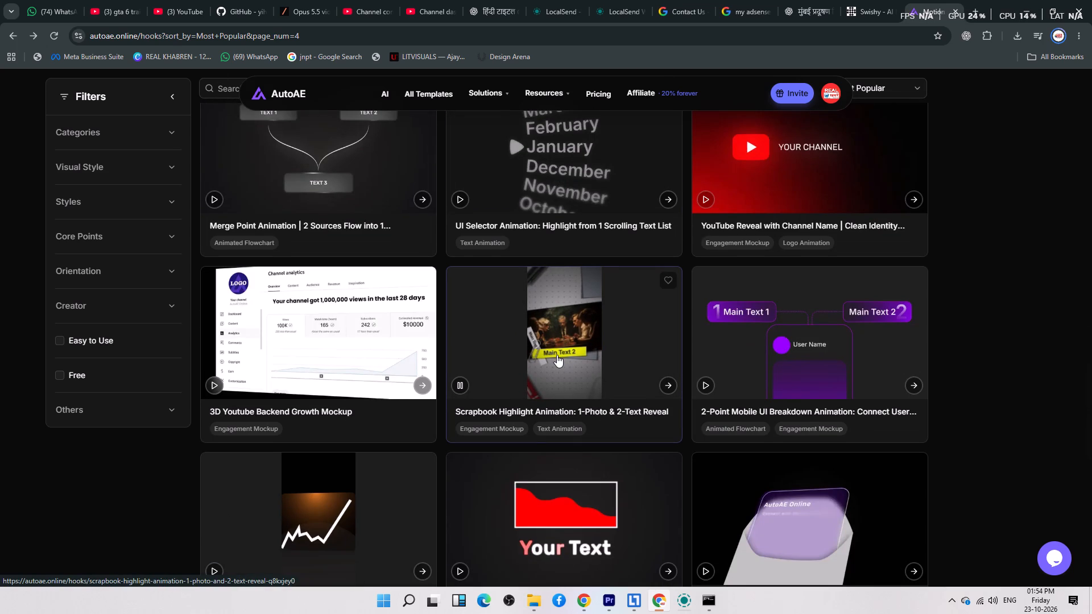
{"action": "scroll", "coordinate": [557, 355], "scroll_direction": "up", "scroll_amount": 6}
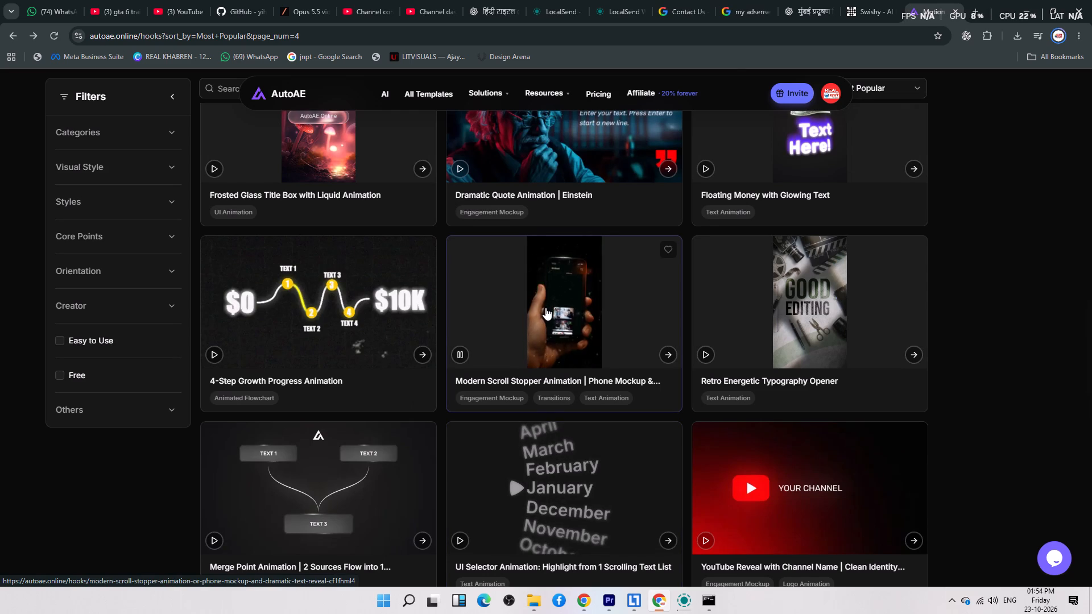
{"action": "scroll", "coordinate": [545, 308], "scroll_direction": "up", "scroll_amount": 4}
{"action": "scroll", "coordinate": [659, 458], "scroll_direction": "up", "scroll_amount": 4}
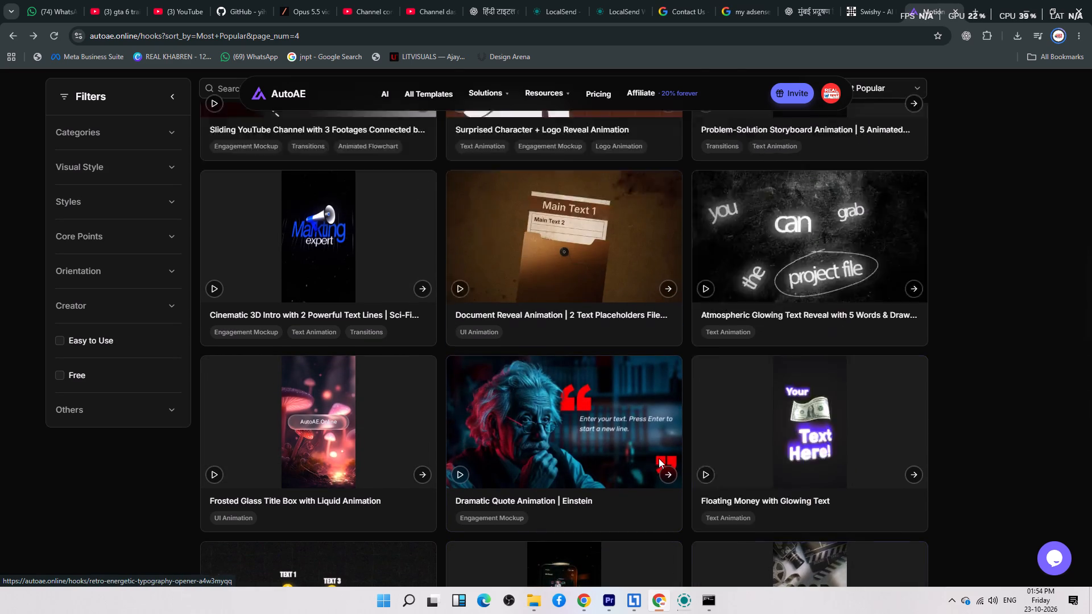
{"action": "scroll", "coordinate": [659, 458], "scroll_direction": "up", "scroll_amount": 6}
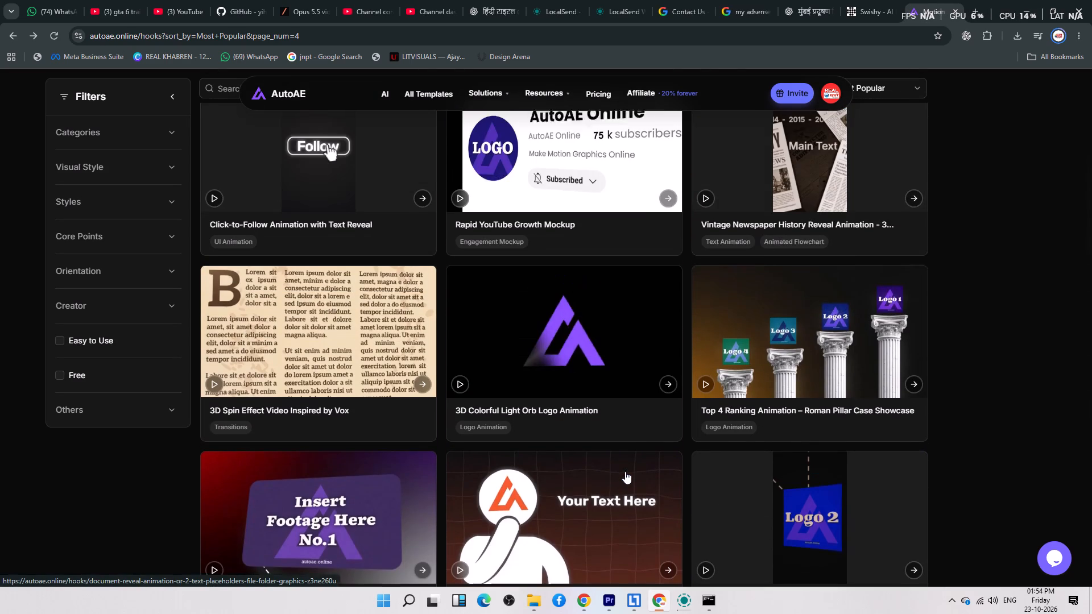
{"action": "scroll", "coordinate": [610, 410], "scroll_direction": "up", "scroll_amount": 5}
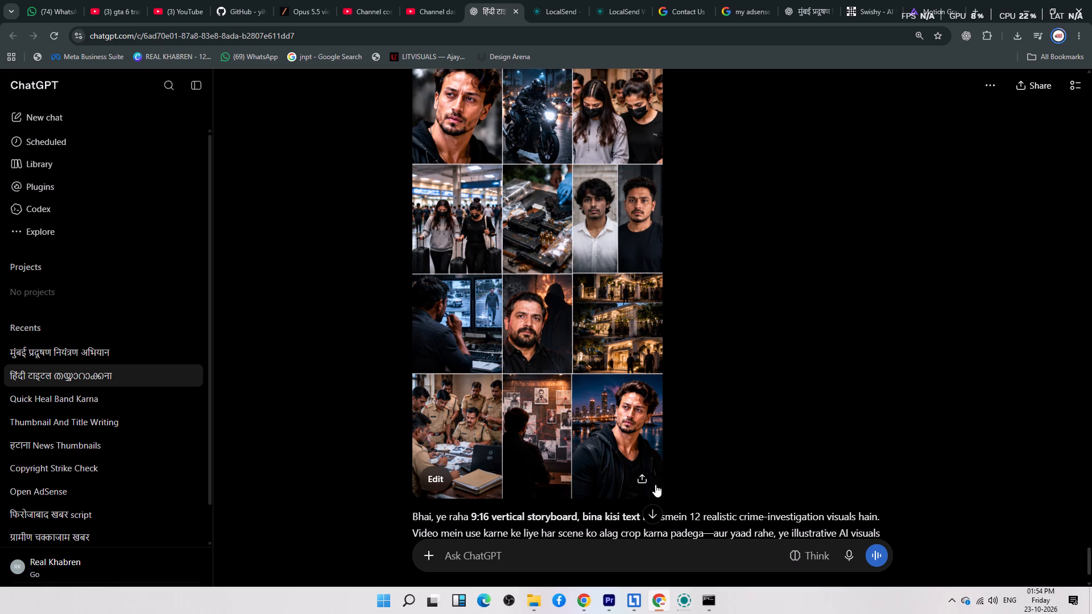
{"action": "left_click", "coordinate": [638, 475]}
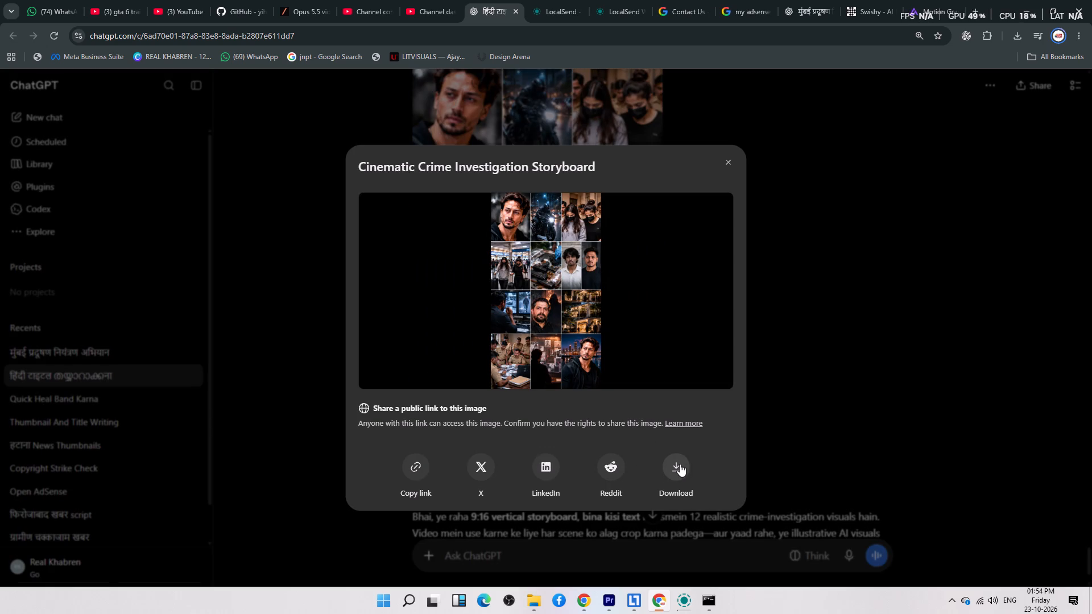
{"action": "left_click", "coordinate": [679, 464]}
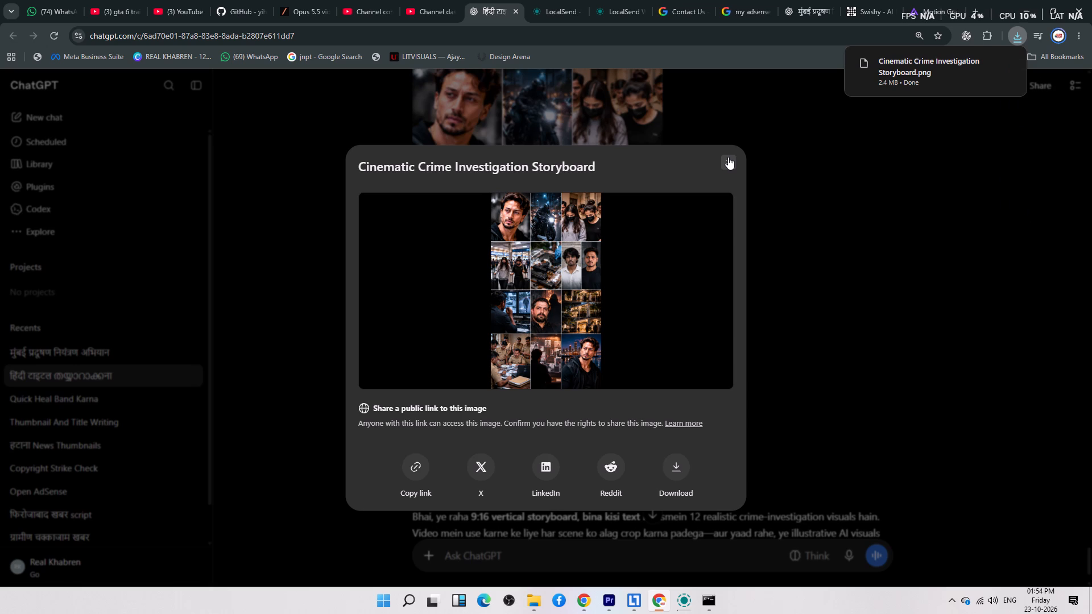
{"action": "left_click", "coordinate": [728, 157]}
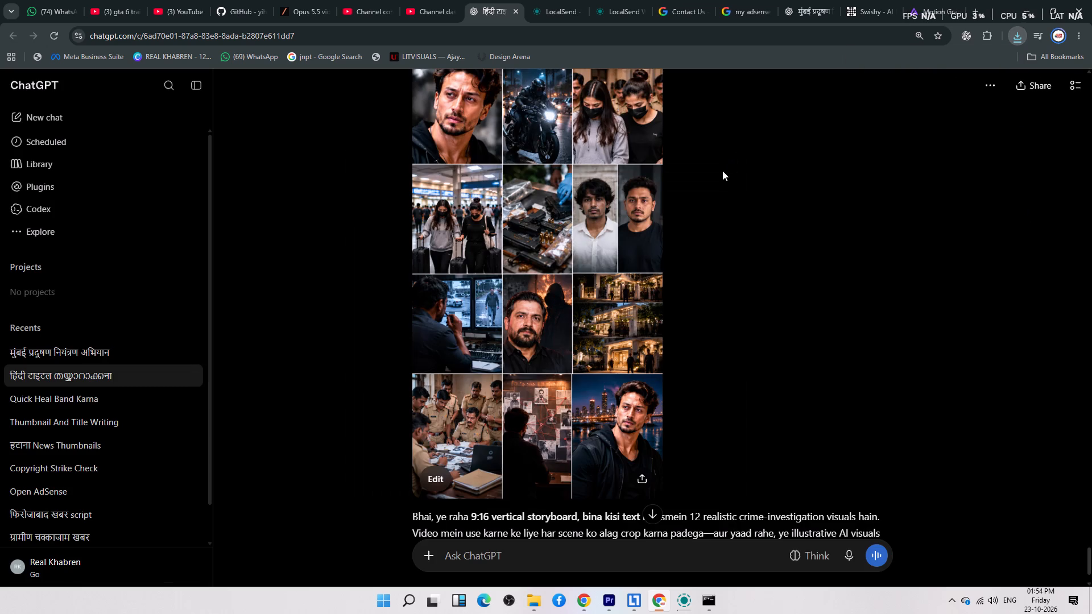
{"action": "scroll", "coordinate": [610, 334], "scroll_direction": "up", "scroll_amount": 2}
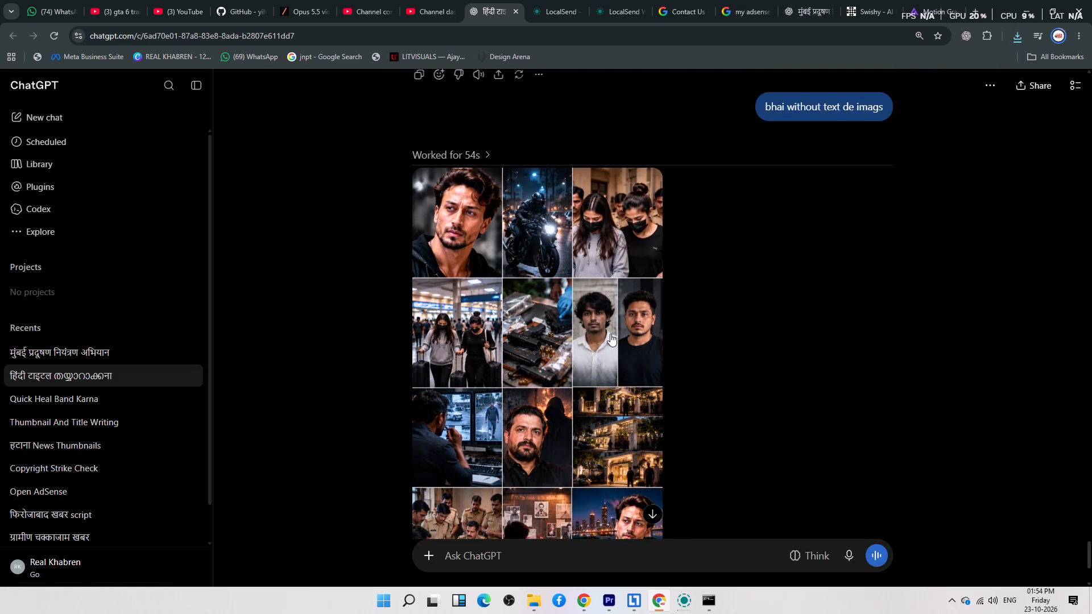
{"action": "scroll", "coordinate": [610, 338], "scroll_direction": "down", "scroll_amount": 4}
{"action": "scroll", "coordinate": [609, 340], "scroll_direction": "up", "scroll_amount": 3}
Switch to Adobe Premiere and open the REEL sequence from the Timeline bin of project 19.
{"action": "left_click", "coordinate": [610, 599]}
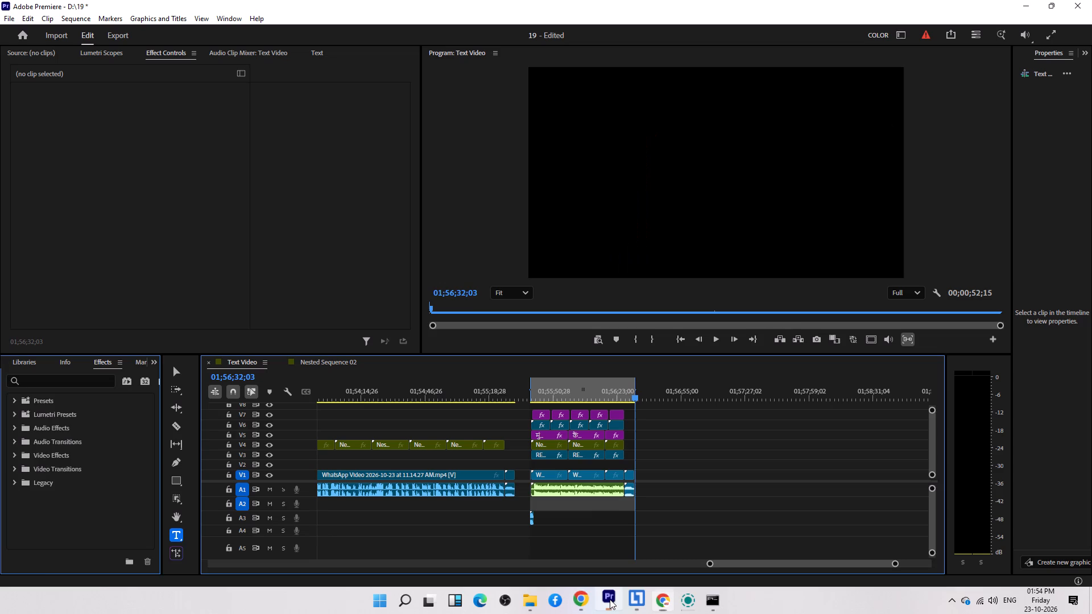
{"action": "scroll", "coordinate": [71, 363], "scroll_direction": "up", "scroll_amount": 2}
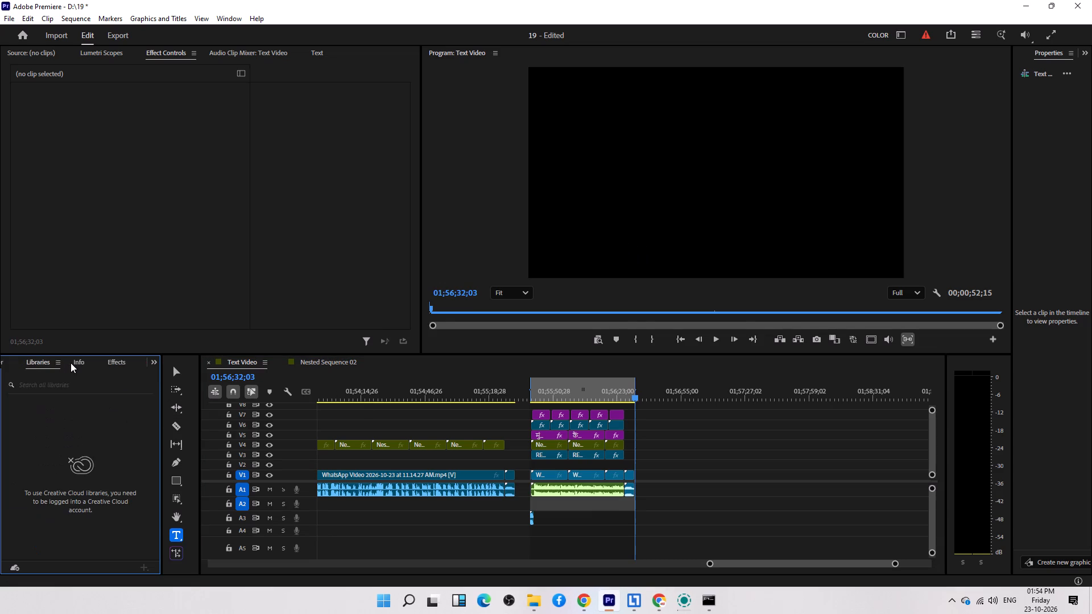
{"action": "scroll", "coordinate": [71, 363], "scroll_direction": "up", "scroll_amount": 2}
{"action": "scroll", "coordinate": [117, 486], "scroll_direction": "down", "scroll_amount": 4}
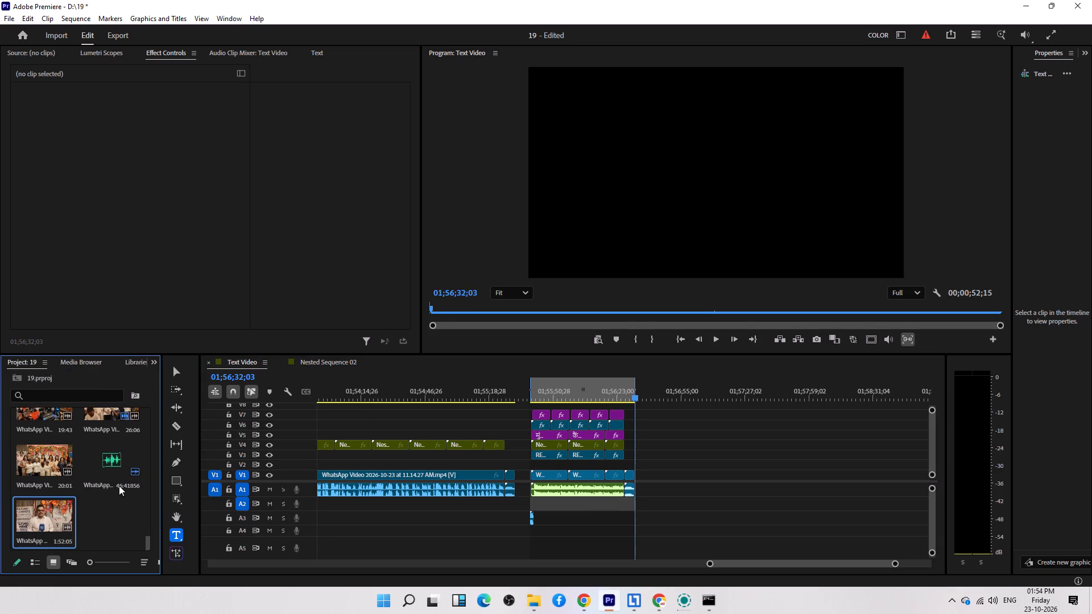
{"action": "scroll", "coordinate": [119, 486], "scroll_direction": "up", "scroll_amount": 15}
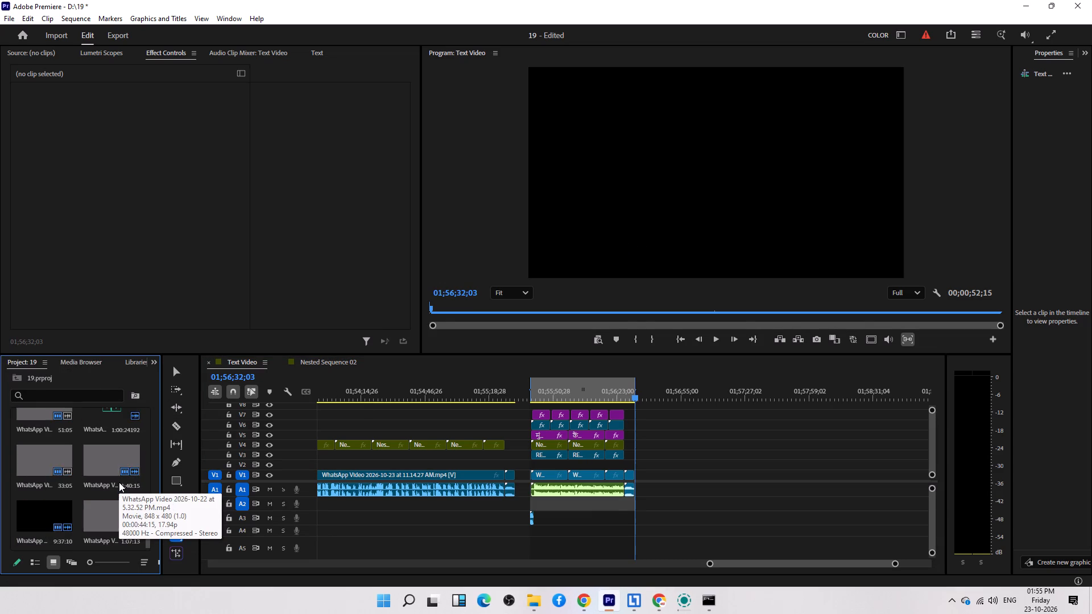
{"action": "scroll", "coordinate": [118, 478], "scroll_direction": "up", "scroll_amount": 17}
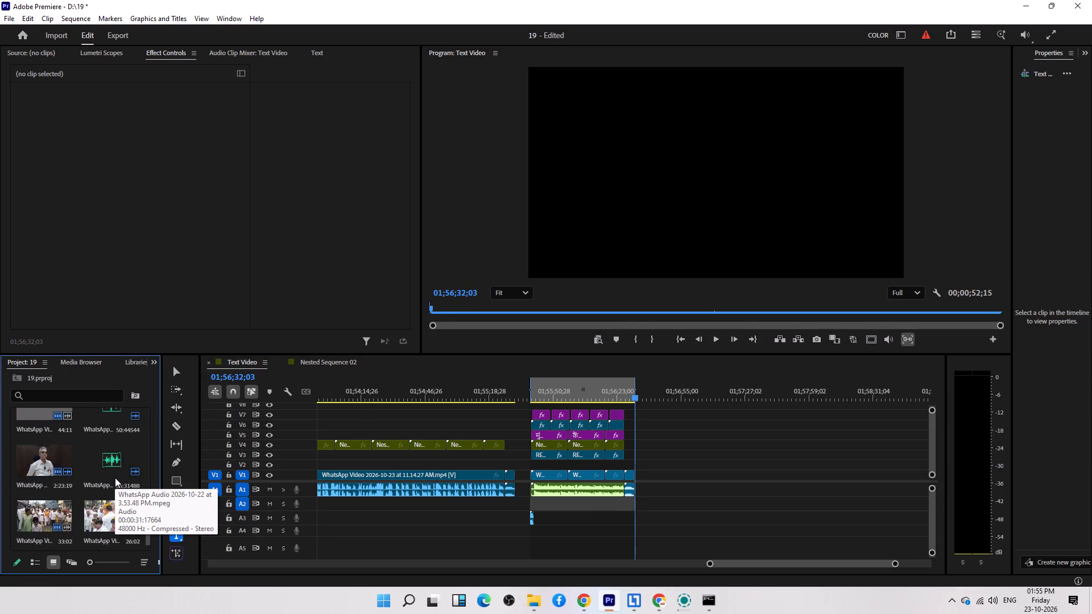
{"action": "scroll", "coordinate": [115, 478], "scroll_direction": "up", "scroll_amount": 17}
{"action": "scroll", "coordinate": [114, 478], "scroll_direction": "up", "scroll_amount": 11}
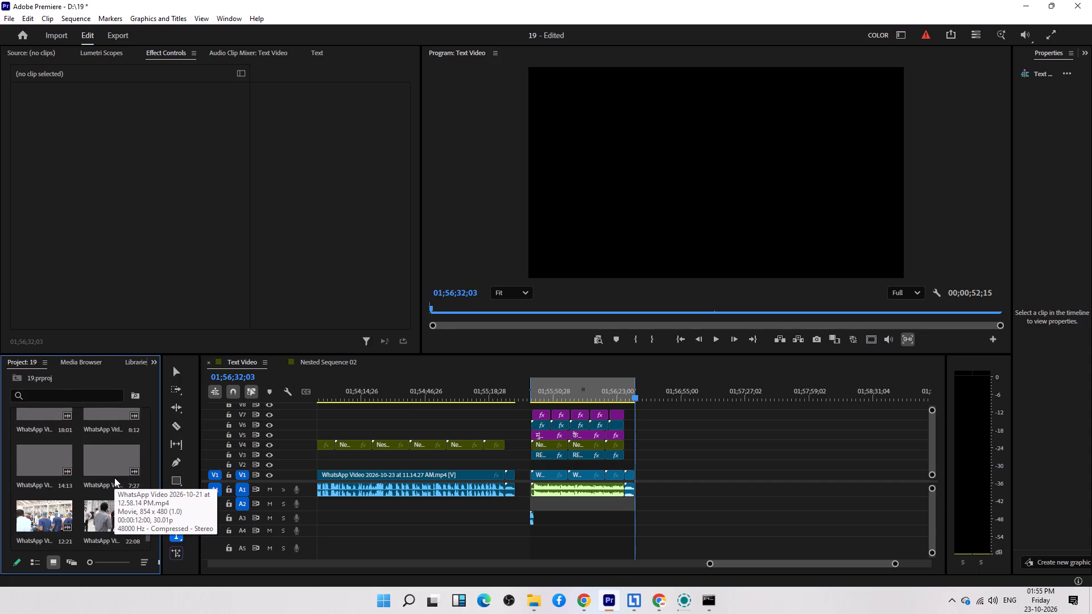
{"action": "scroll", "coordinate": [114, 478], "scroll_direction": "up", "scroll_amount": 18}
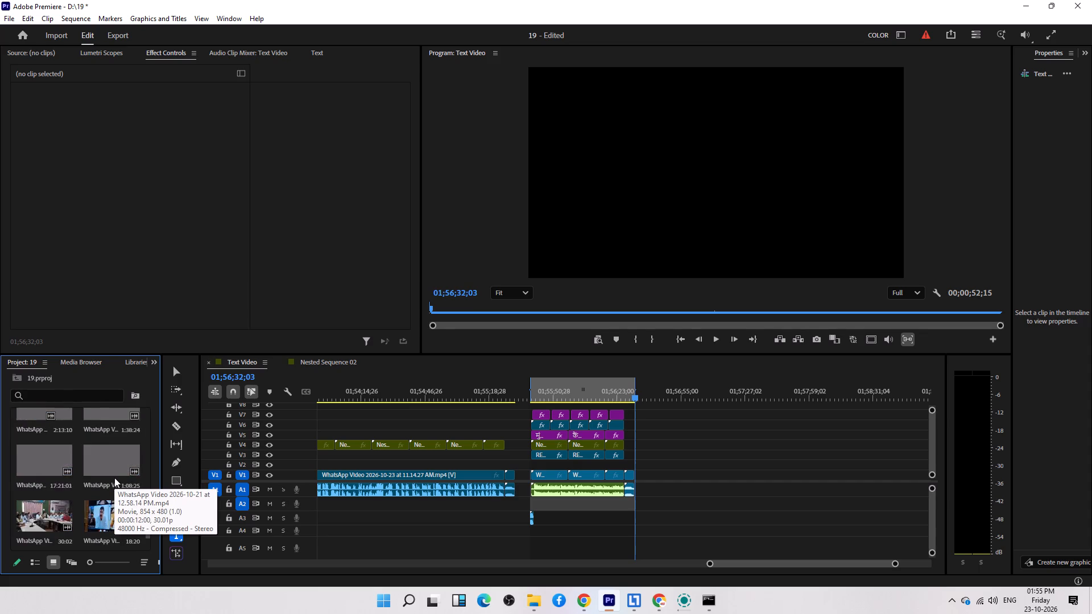
{"action": "scroll", "coordinate": [114, 478], "scroll_direction": "up", "scroll_amount": 17}
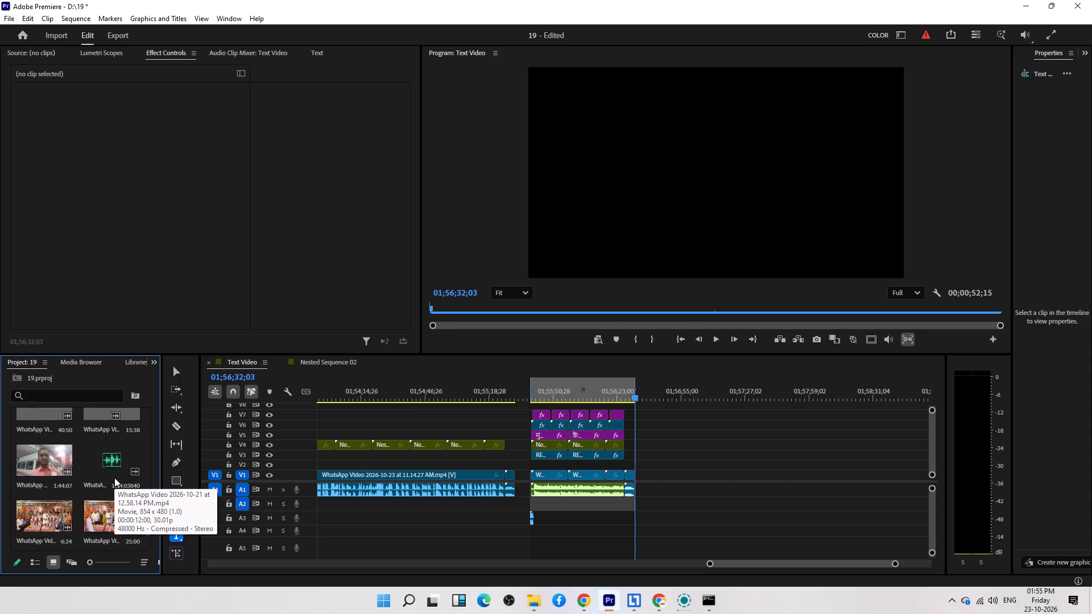
{"action": "scroll", "coordinate": [114, 478], "scroll_direction": "up", "scroll_amount": 14}
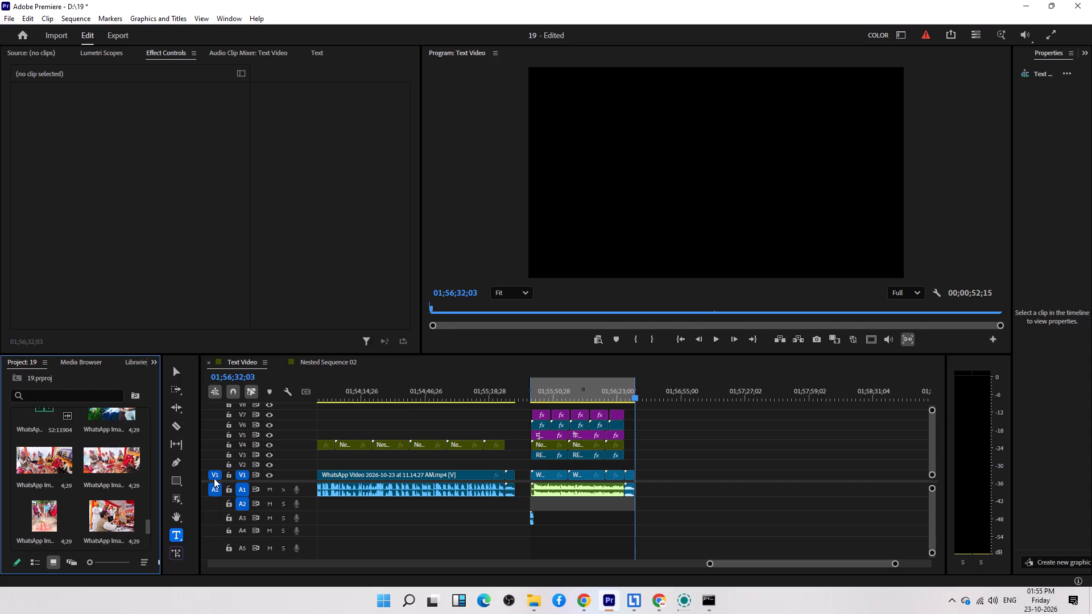
{"action": "left_click_drag", "start_coordinate": [150, 525], "coordinate": [154, 507]}
{"action": "left_click_drag", "start_coordinate": [146, 523], "coordinate": [148, 447]}
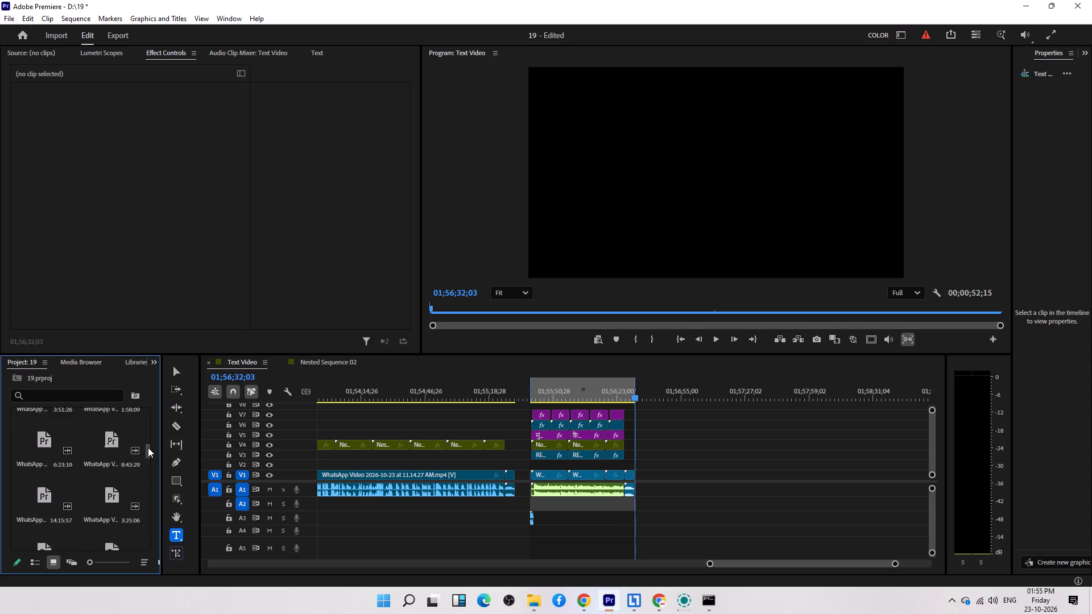
{"action": "left_click_drag", "start_coordinate": [148, 447], "coordinate": [139, 428]}
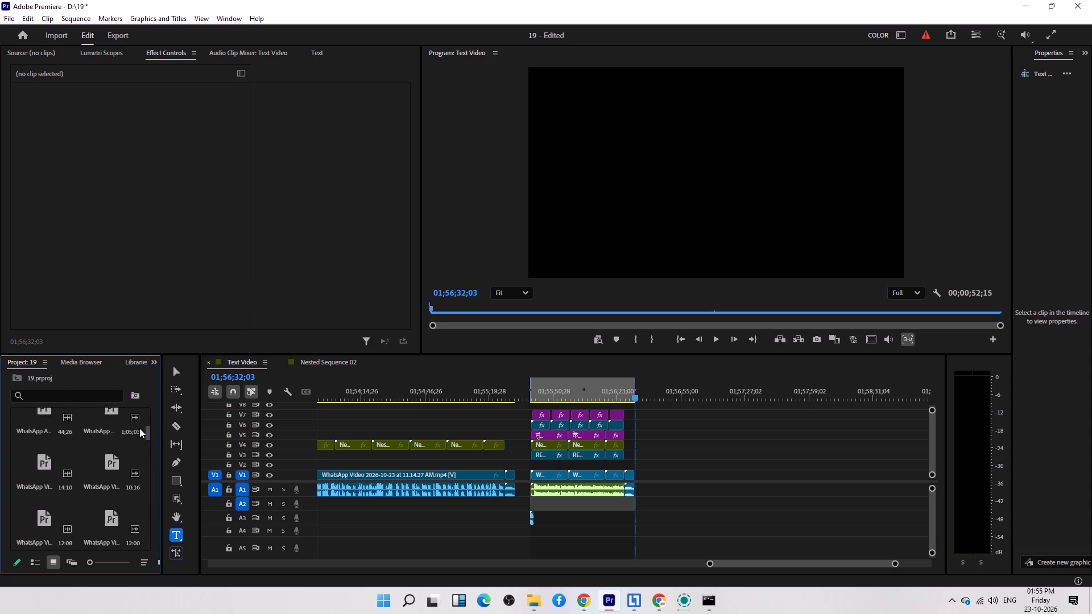
{"action": "left_click_drag", "start_coordinate": [139, 428], "coordinate": [139, 432]}
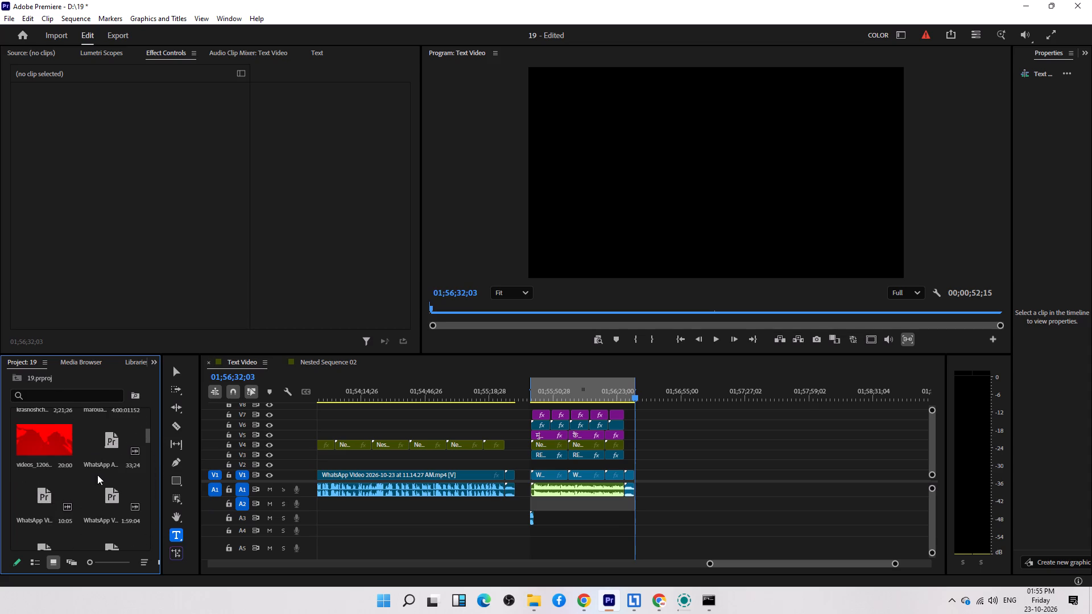
{"action": "scroll", "coordinate": [97, 476], "scroll_direction": "up", "scroll_amount": 3}
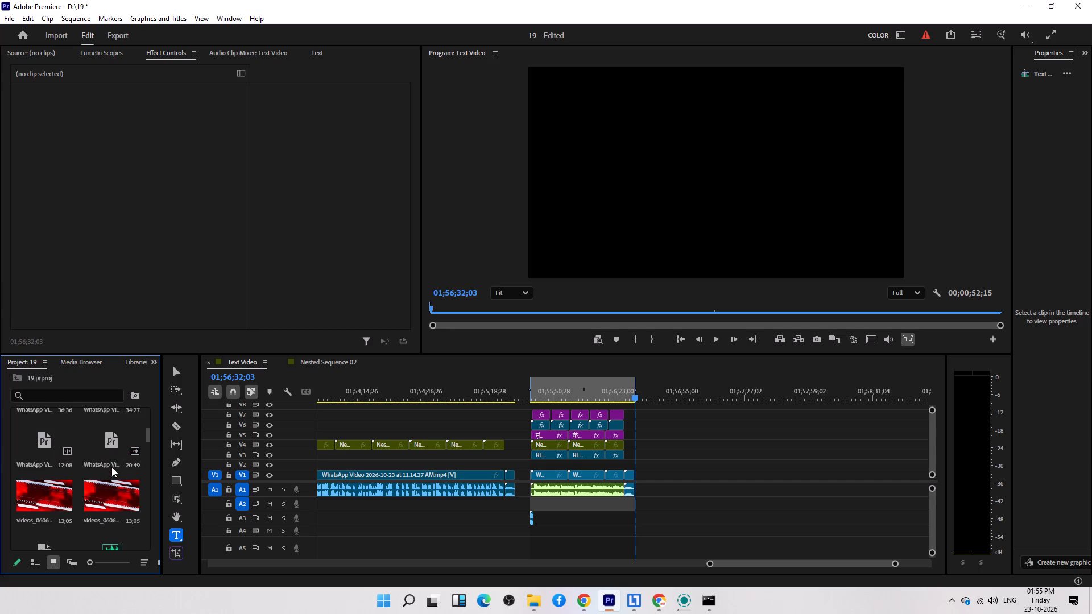
{"action": "scroll", "coordinate": [101, 489], "scroll_direction": "up", "scroll_amount": 8}
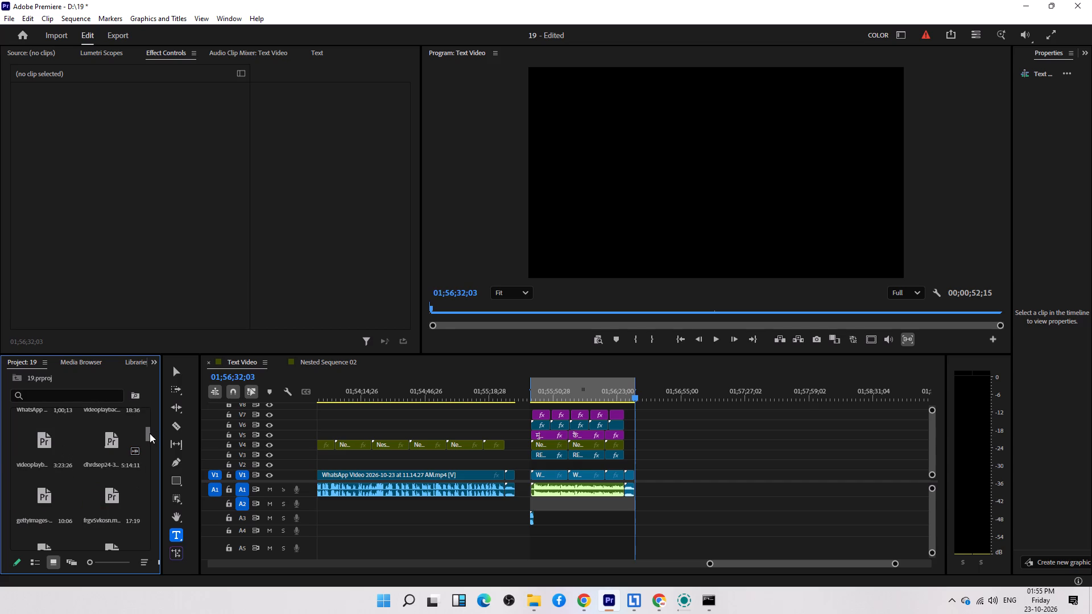
{"action": "left_click_drag", "start_coordinate": [150, 433], "coordinate": [150, 421]}
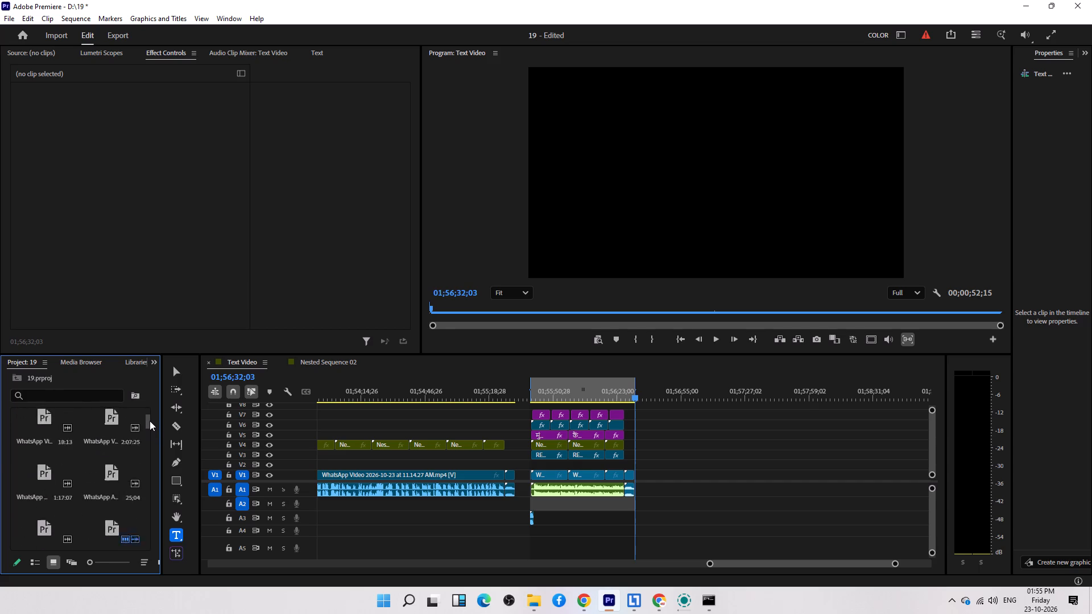
{"action": "left_click_drag", "start_coordinate": [150, 421], "coordinate": [149, 412]}
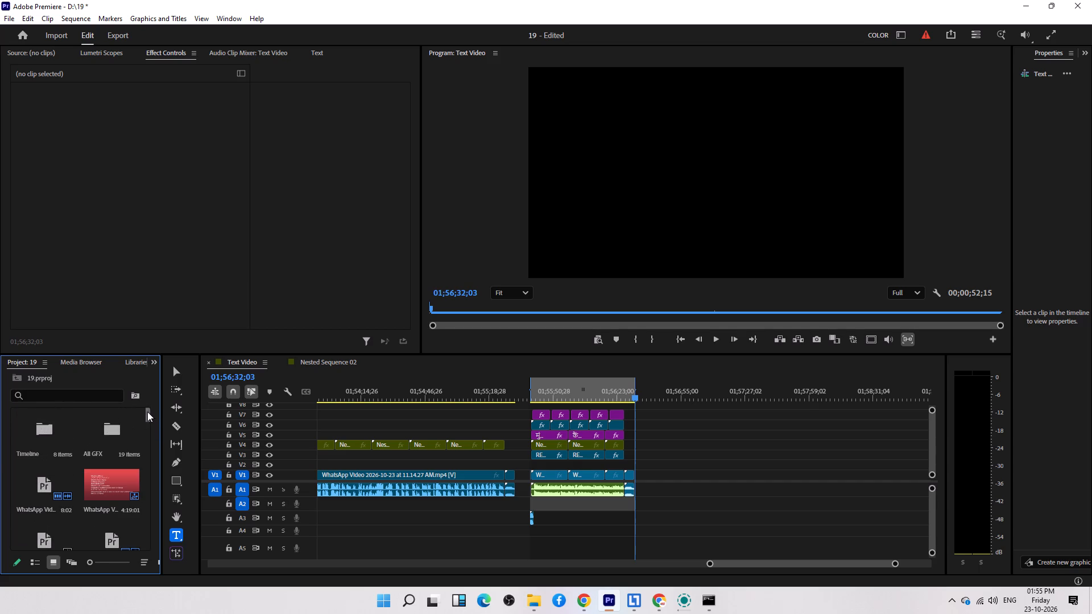
{"action": "double_click", "coordinate": [59, 434]}
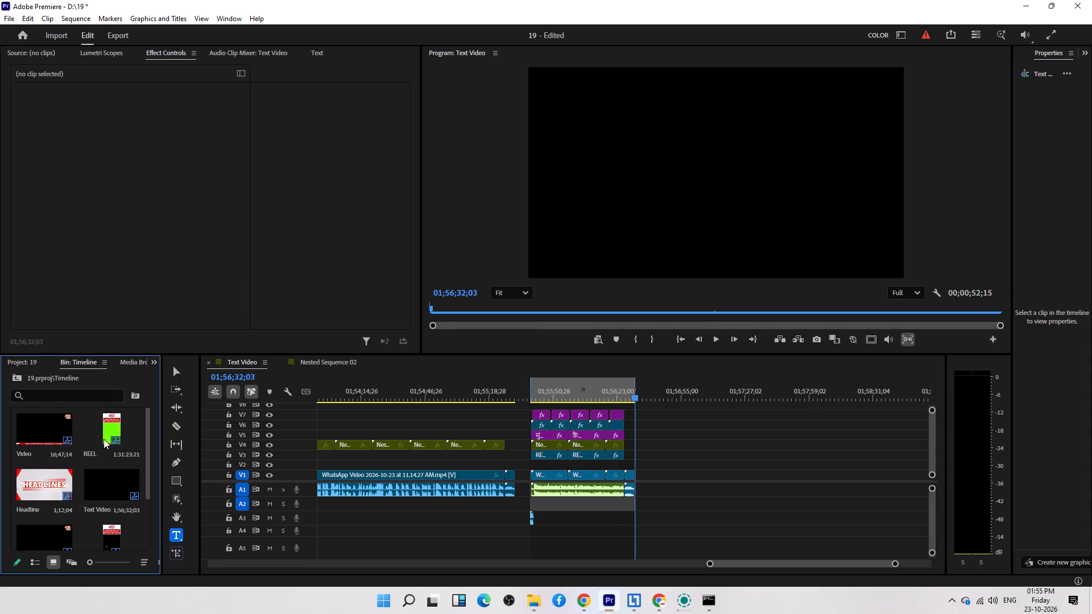
{"action": "double_click", "coordinate": [115, 423]}
Place the playhead in the empty area after the last REEL clips, at 01;31;40;02.
{"action": "left_click", "coordinate": [774, 390]}
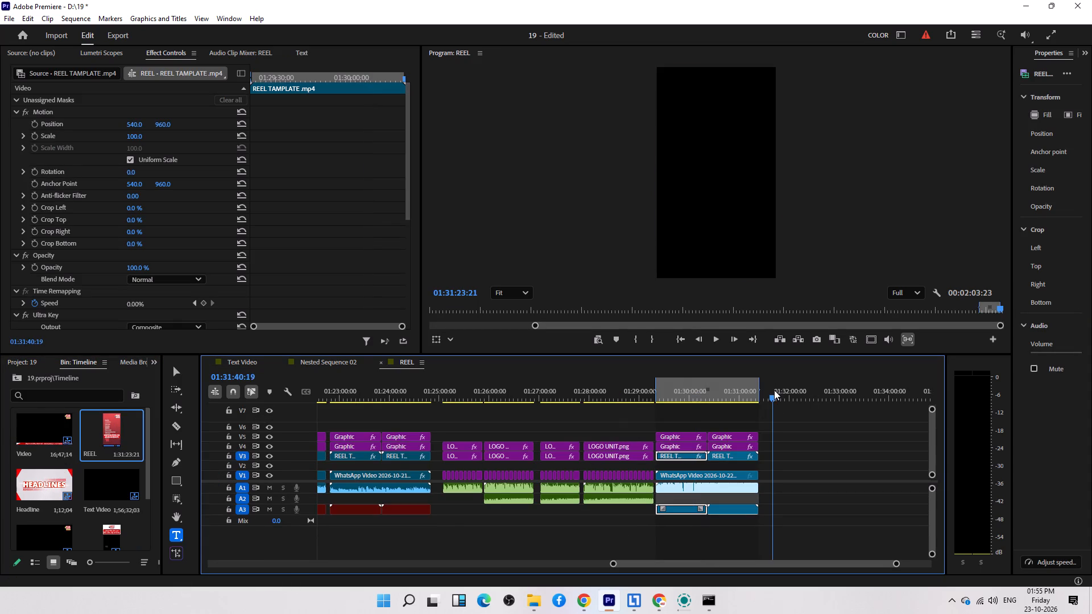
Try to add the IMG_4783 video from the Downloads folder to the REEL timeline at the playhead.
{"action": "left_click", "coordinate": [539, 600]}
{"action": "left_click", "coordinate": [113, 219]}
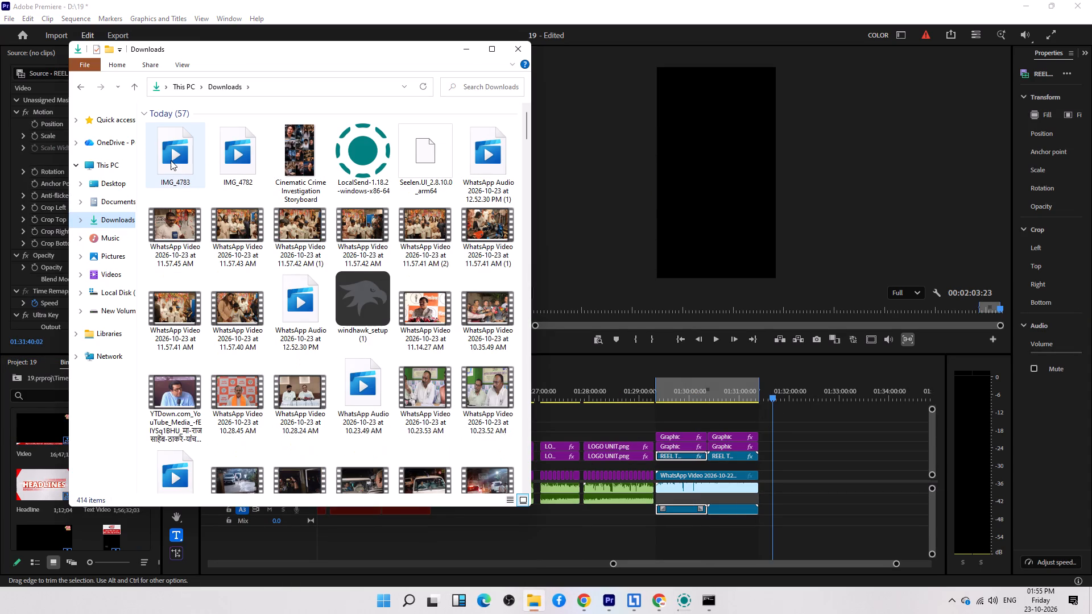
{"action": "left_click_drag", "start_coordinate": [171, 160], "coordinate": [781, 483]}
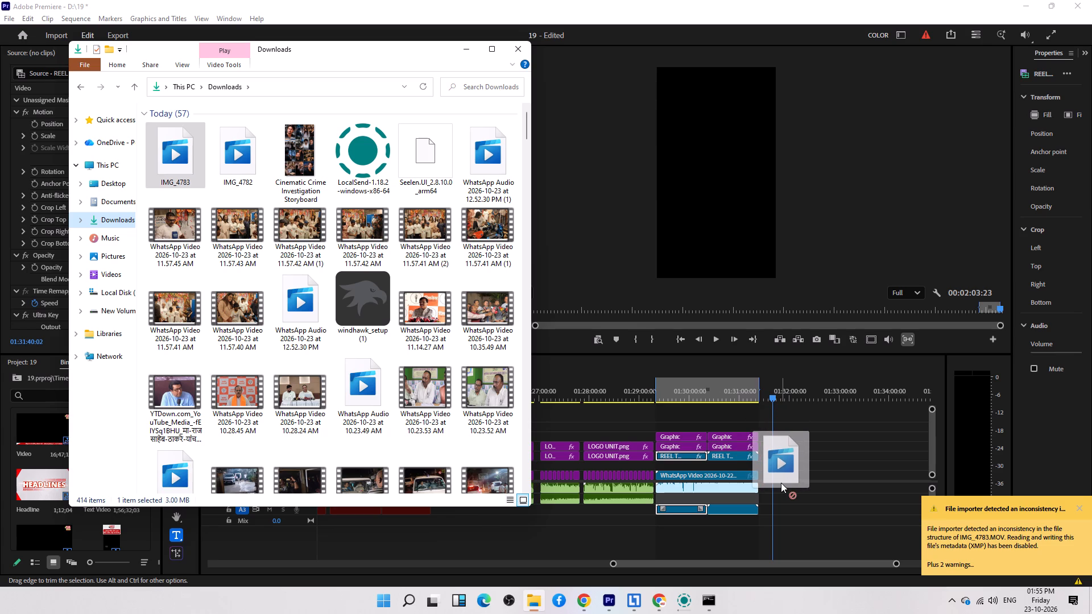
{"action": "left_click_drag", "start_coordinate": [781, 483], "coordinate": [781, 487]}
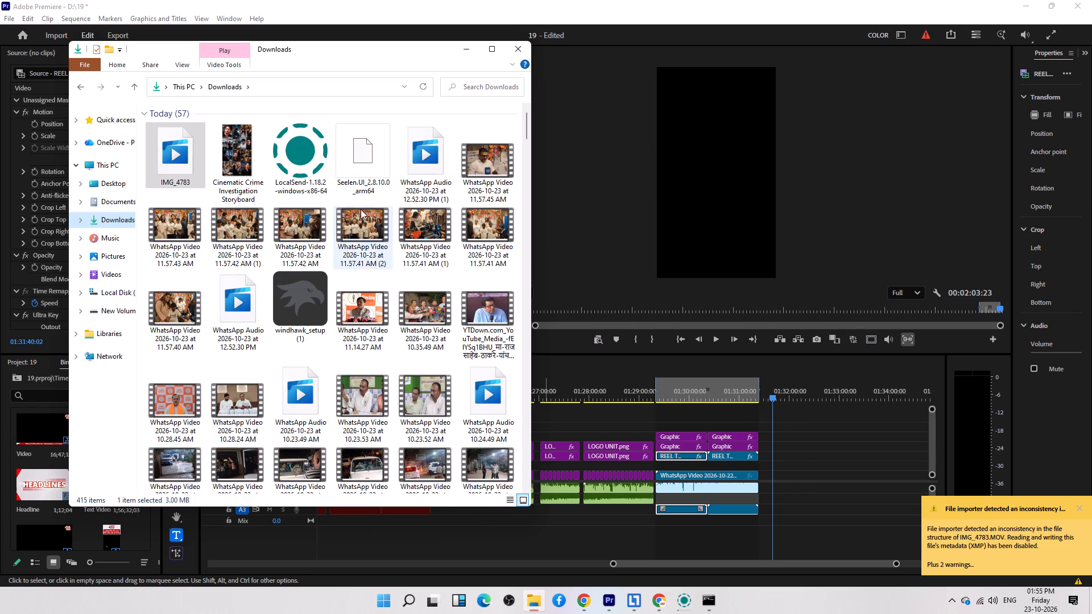
Place the Cinematic Crime Investigation Storyboard image from the Downloads folder on track V1 at 01:31:40:02 in REEL.
{"action": "left_click_drag", "start_coordinate": [237, 151], "coordinate": [357, 211]}
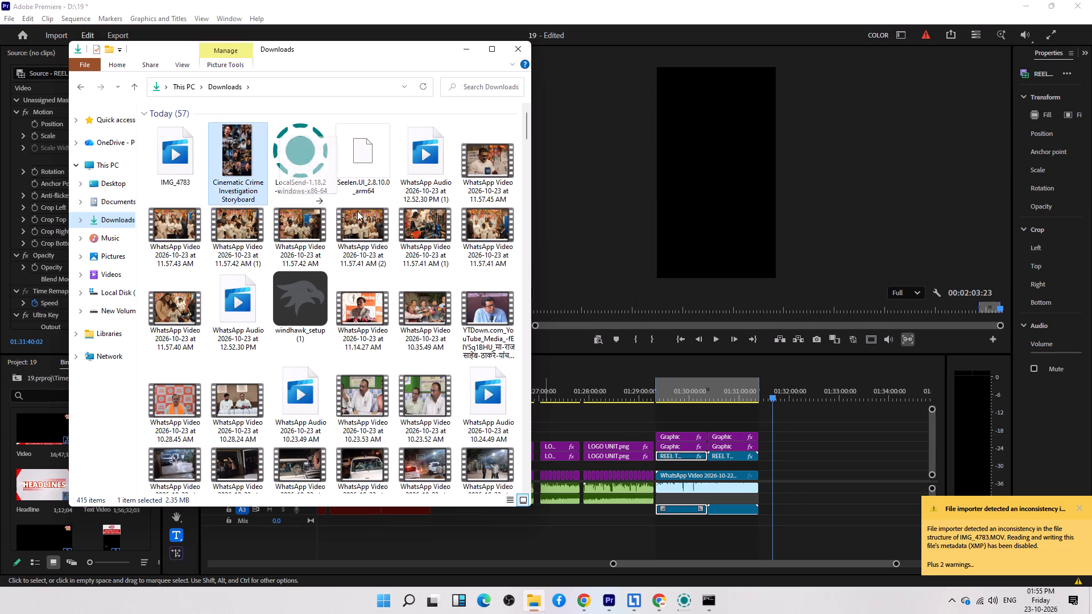
{"action": "left_click_drag", "start_coordinate": [357, 211], "coordinate": [775, 478]}
{"action": "left_click_drag", "start_coordinate": [777, 475], "coordinate": [829, 475]}
{"action": "left_click", "coordinate": [847, 445]}
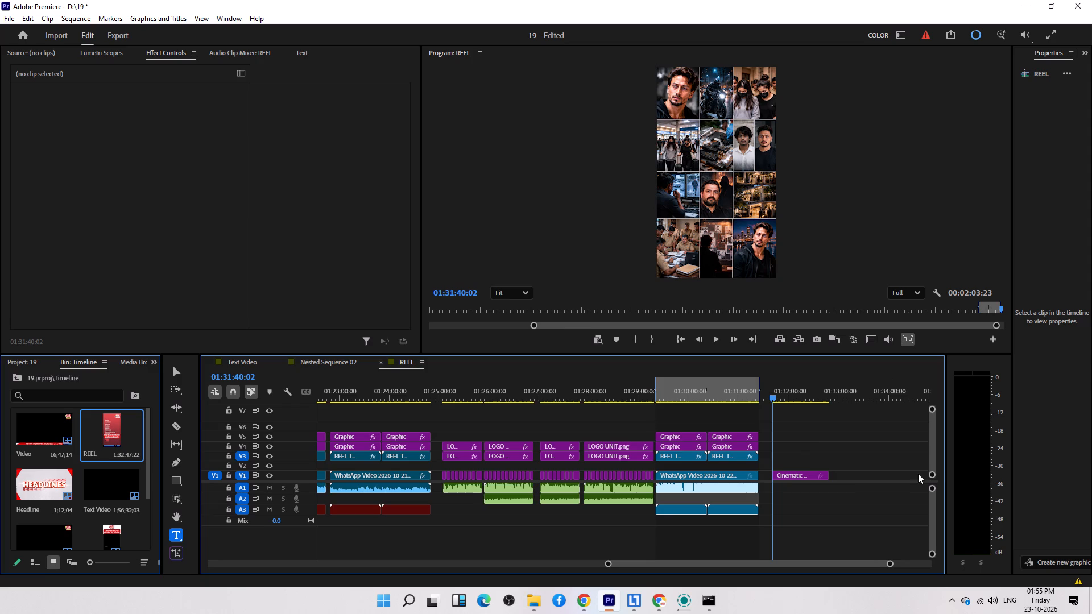
Copy the storyboard clip and paste it twelve times from 01:31:40:02, making twelve back-to-back clips on V1 up to 01:45:13:17.
{"action": "scroll", "coordinate": [820, 463], "scroll_direction": "down", "scroll_amount": 11}
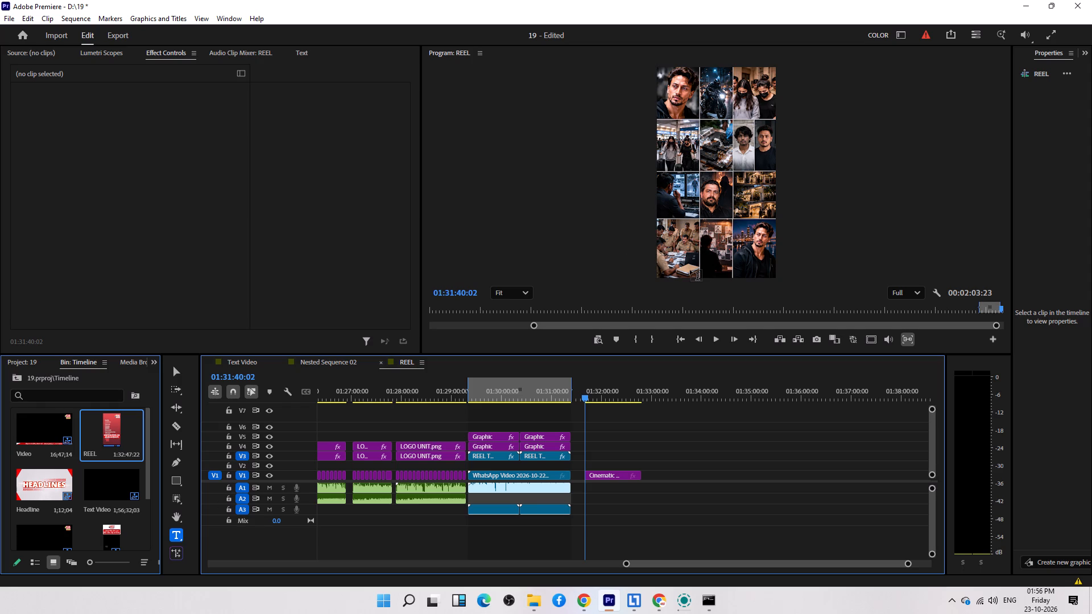
{"action": "left_click", "coordinate": [615, 473]}
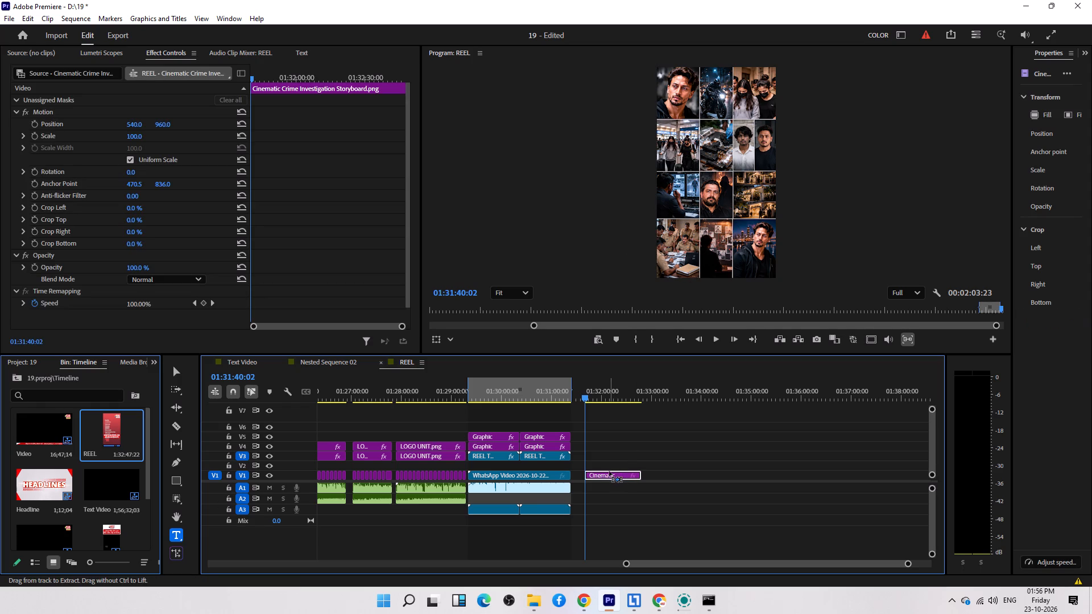
{"action": "key", "text": "ctrl+c"}
{"action": "key", "text": "ctrl+v"}
{"action": "key", "text": "ctrl+v"}
{"action": "key", "text": "ctrl+v"}
{"action": "key", "text": "ctrl+v"}
{"action": "key", "text": "ctrl+v"}
{"action": "key", "text": "ctrl+v"}
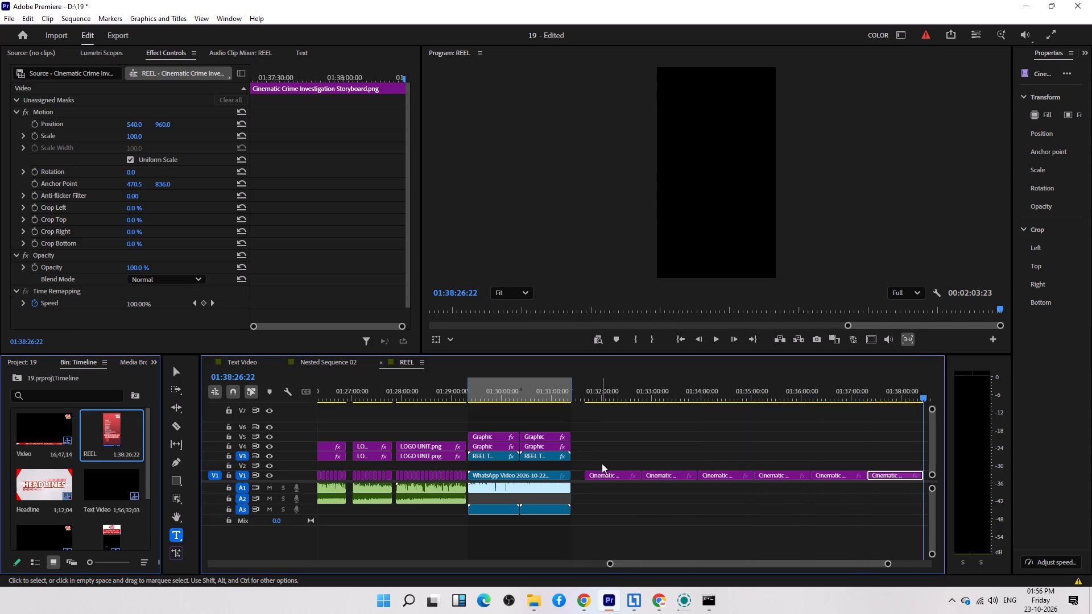
{"action": "key", "text": "ctrl+v"}
{"action": "key", "text": "ctrl+v"}
{"action": "key", "text": "ctrl+v"}
{"action": "key", "text": "ctrl+v"}
{"action": "key", "text": "ctrl+v"}
{"action": "key", "text": "ctrl+v"}
Return to the first storyboard clip at 01:31:40:02 and enlarge and reposition it so the top-left man's portrait panel fills the vertical frame.
{"action": "scroll", "coordinate": [601, 463], "scroll_direction": "up", "scroll_amount": 4}
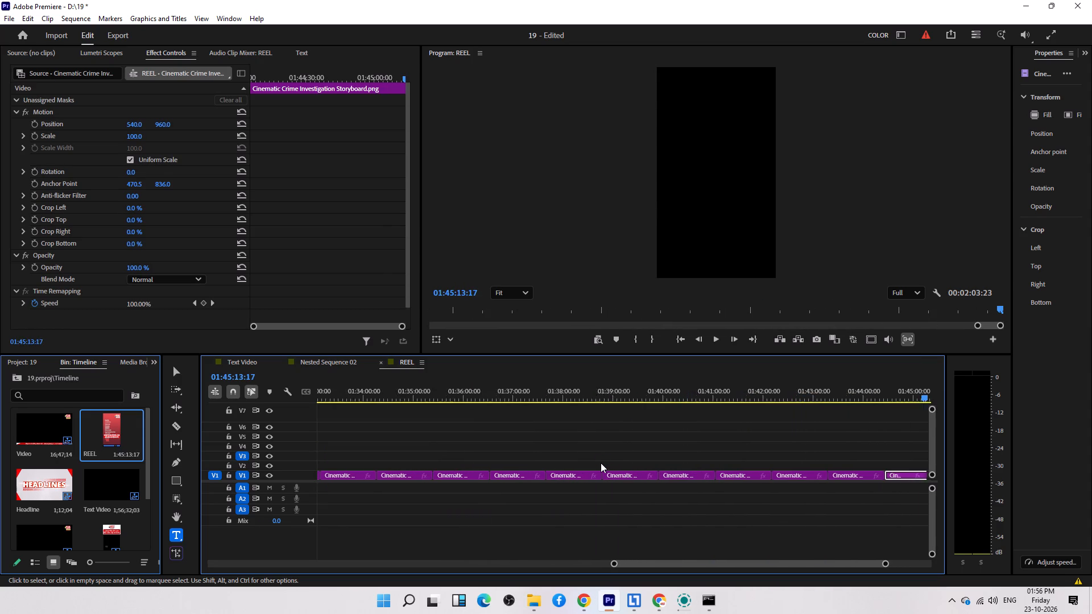
{"action": "scroll", "coordinate": [601, 463], "scroll_direction": "up", "scroll_amount": 6}
{"action": "key", "text": "Up"}
{"action": "key", "text": "Up"}
{"action": "key", "text": "Up"}
{"action": "key", "text": "Up"}
{"action": "key", "text": "Up"}
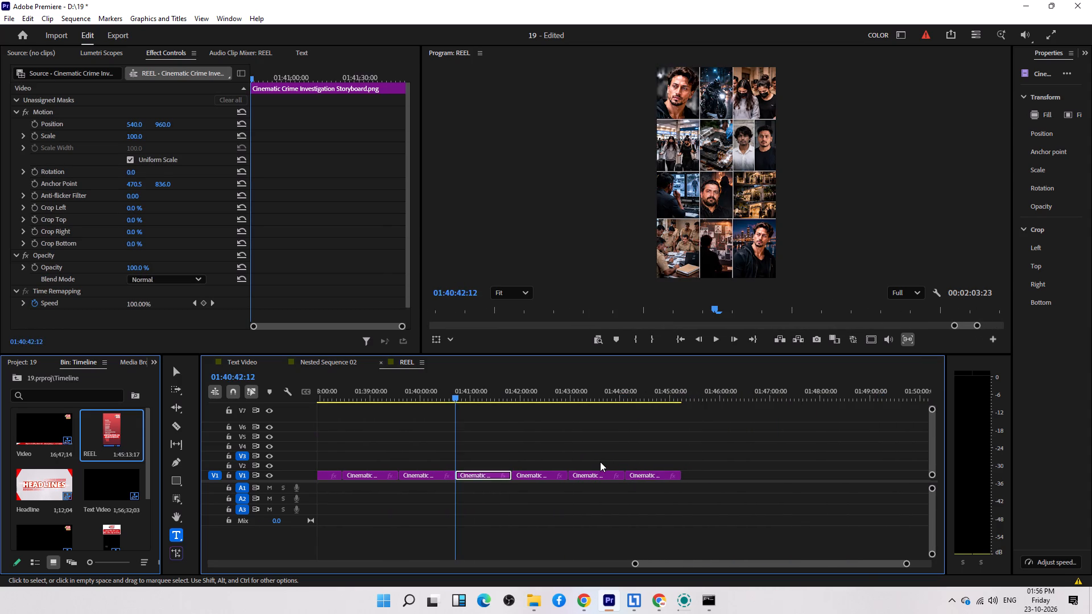
{"action": "key", "text": "Up"}
{"action": "key", "text": "Up"}
{"action": "key", "text": "Up"}
{"action": "key", "text": "Up"}
{"action": "key", "text": "Up"}
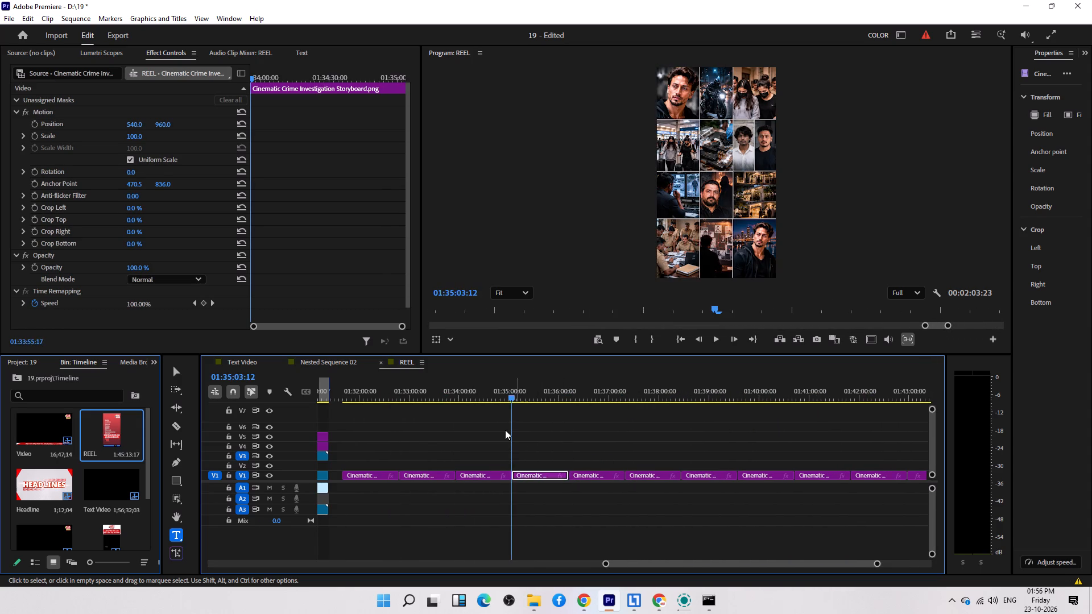
{"action": "key", "text": "Up"}
{"action": "key", "text": "Up"}
{"action": "left_click", "coordinate": [70, 122]}
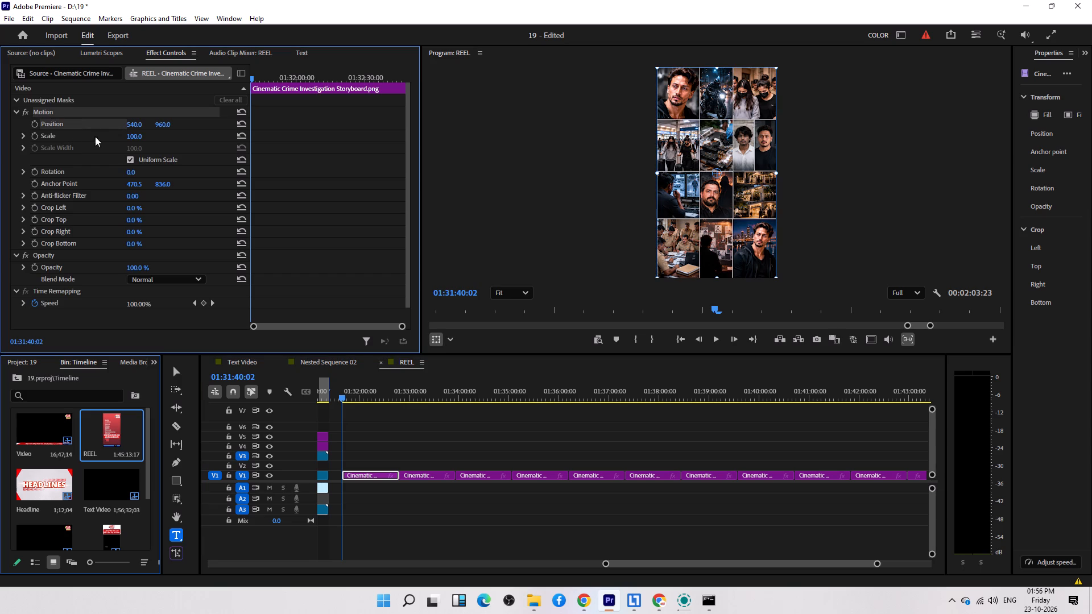
{"action": "left_click_drag", "start_coordinate": [777, 177], "coordinate": [912, 183]}
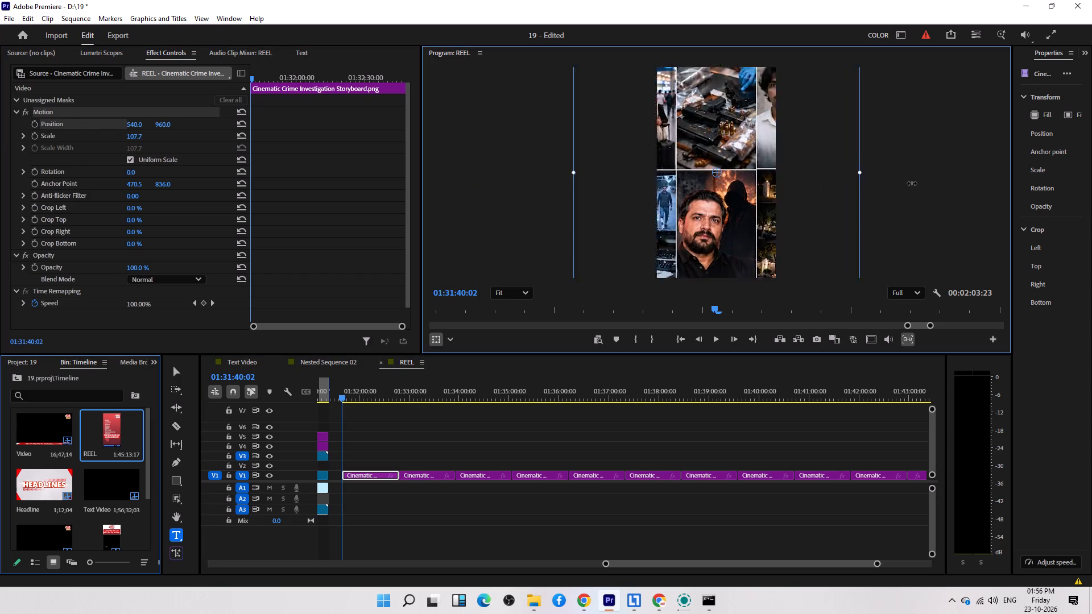
{"action": "left_click_drag", "start_coordinate": [912, 183], "coordinate": [936, 181]}
{"action": "left_click_drag", "start_coordinate": [673, 143], "coordinate": [799, 438]}
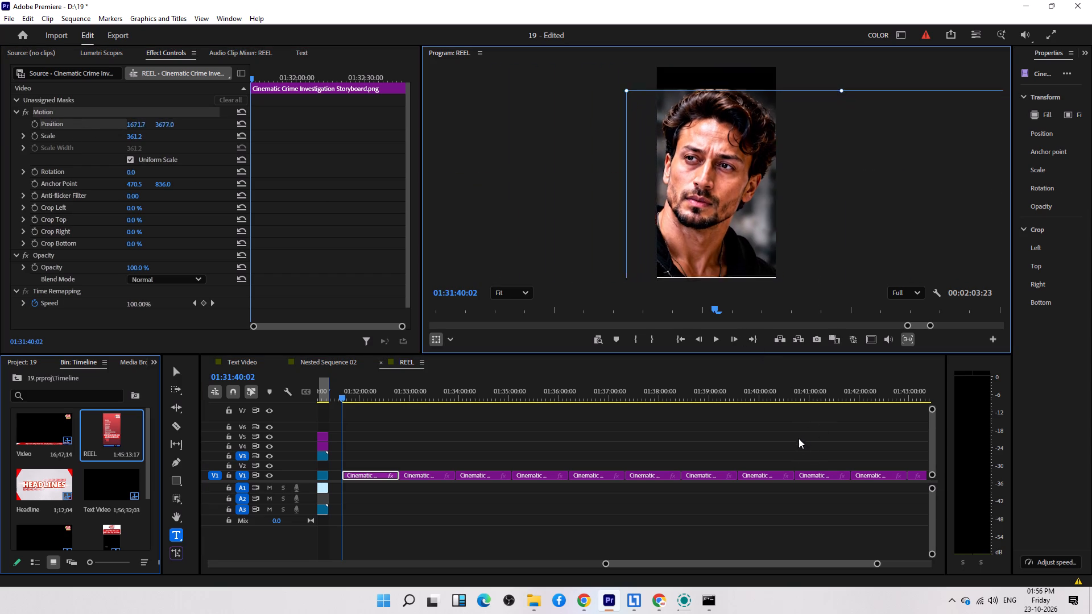
{"action": "left_click_drag", "start_coordinate": [799, 438], "coordinate": [806, 427]}
{"action": "left_click_drag", "start_coordinate": [636, 76], "coordinate": [580, 41]}
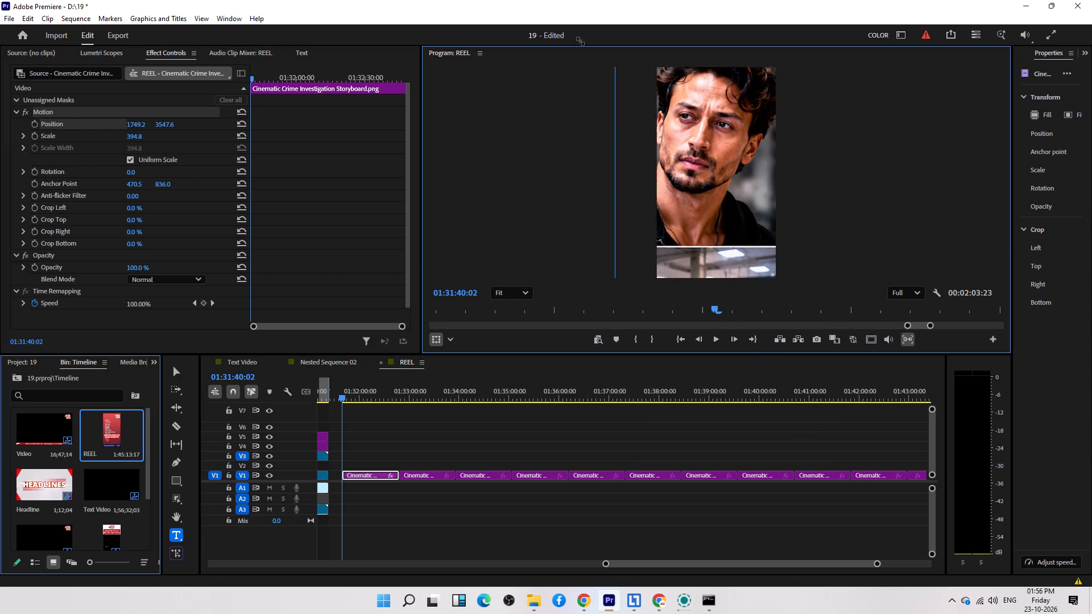
{"action": "left_click_drag", "start_coordinate": [580, 41], "coordinate": [559, 14]}
{"action": "left_click_drag", "start_coordinate": [768, 113], "coordinate": [790, 164]}
Reframe the second storyboard clip at a scale of about 409 so the motorcycle rider panel fills the vertical frame.
{"action": "left_click", "coordinate": [417, 390]}
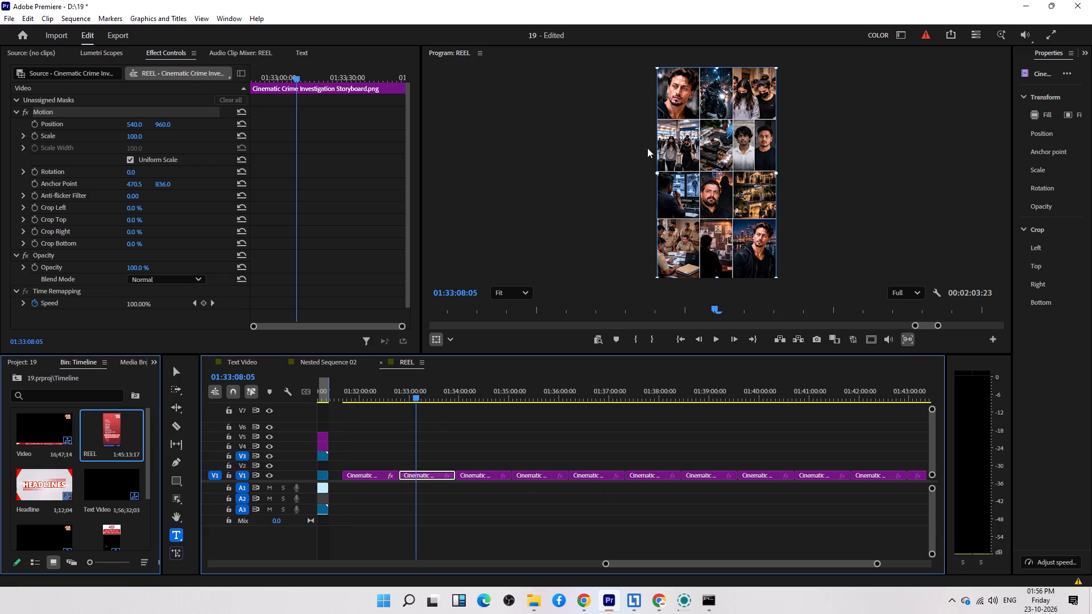
{"action": "left_click_drag", "start_coordinate": [772, 174], "coordinate": [928, 165]}
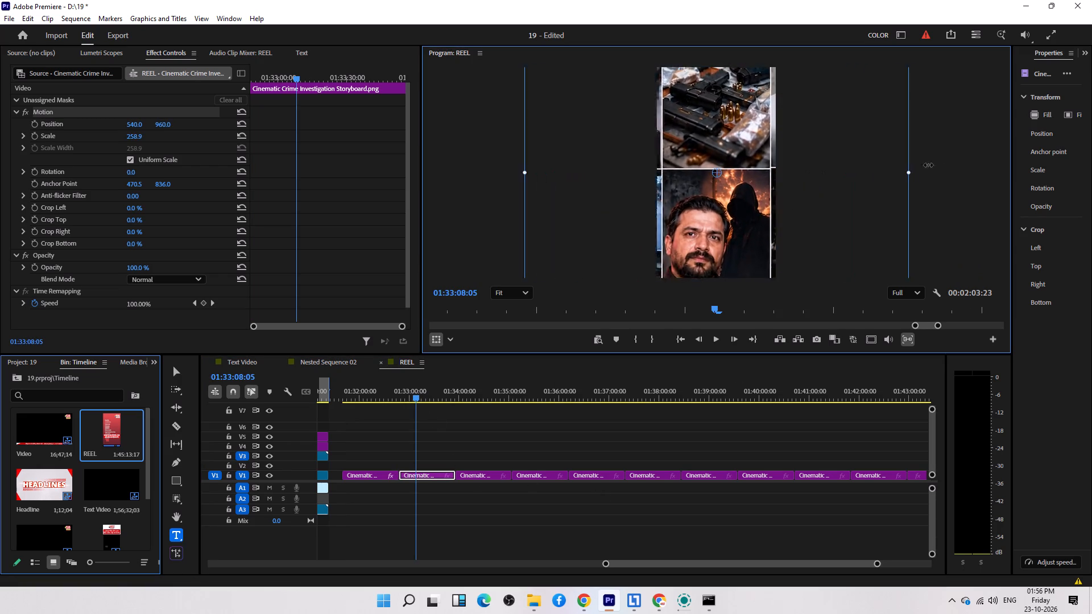
{"action": "left_click_drag", "start_coordinate": [928, 165], "coordinate": [951, 168]}
{"action": "left_click_drag", "start_coordinate": [820, 104], "coordinate": [823, 375]}
{"action": "left_click_drag", "start_coordinate": [809, 163], "coordinate": [812, 172]}
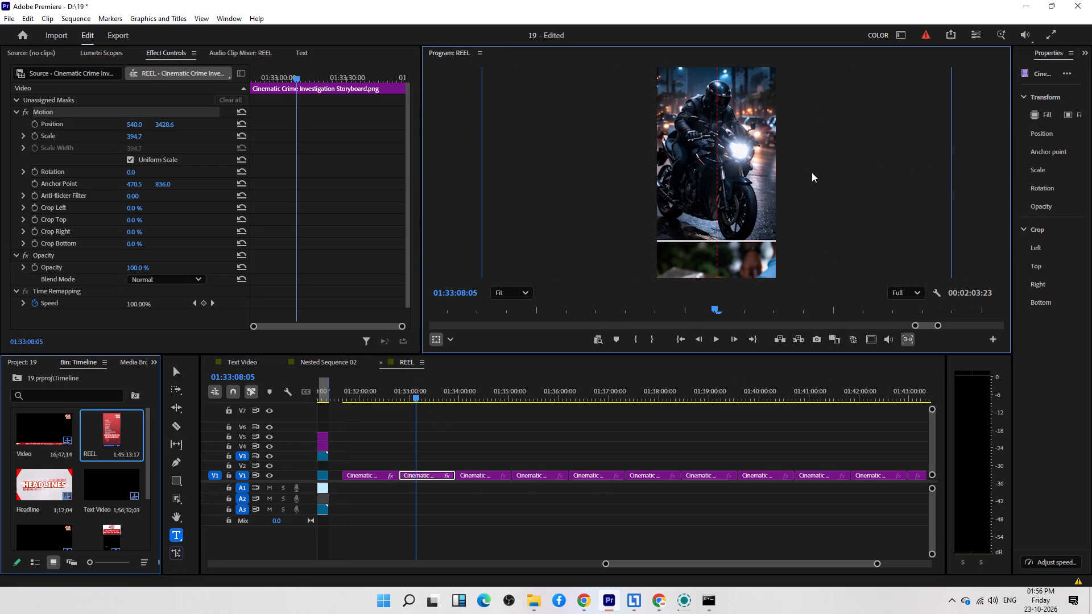
{"action": "left_click_drag", "start_coordinate": [812, 172], "coordinate": [811, 202]}
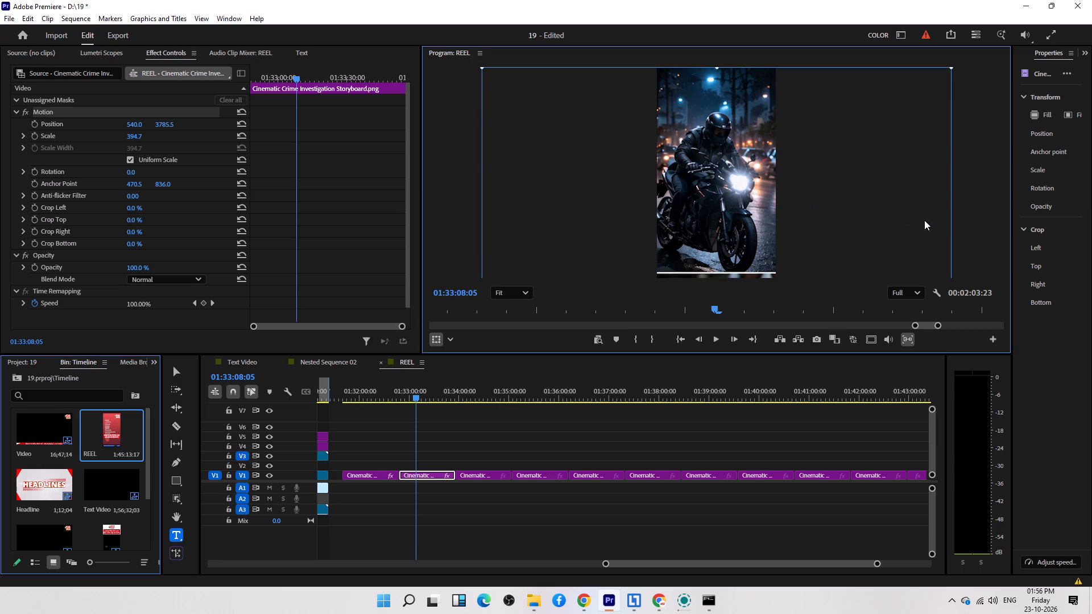
{"action": "left_click_drag", "start_coordinate": [952, 69], "coordinate": [961, 60]}
{"action": "left_click_drag", "start_coordinate": [909, 85], "coordinate": [903, 102]}
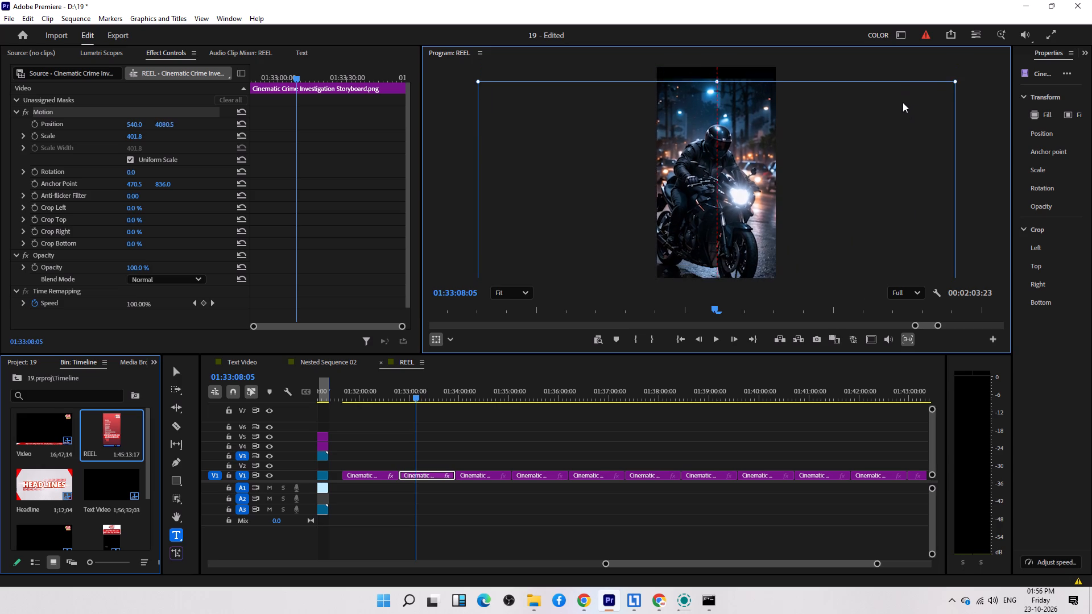
{"action": "left_click_drag", "start_coordinate": [903, 102], "coordinate": [917, 96]}
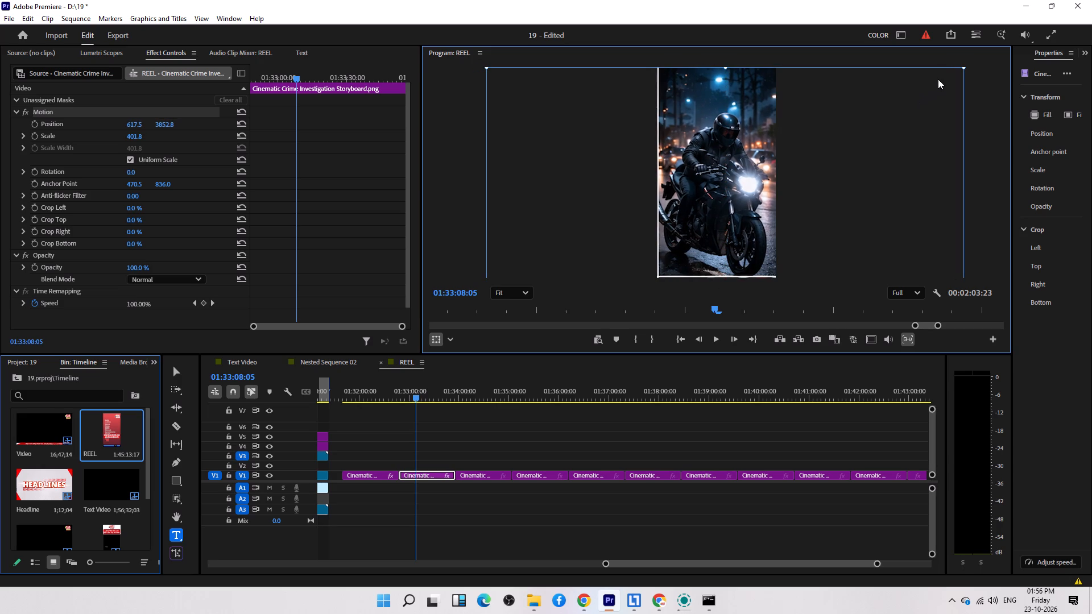
{"action": "left_click_drag", "start_coordinate": [485, 69], "coordinate": [442, 58]}
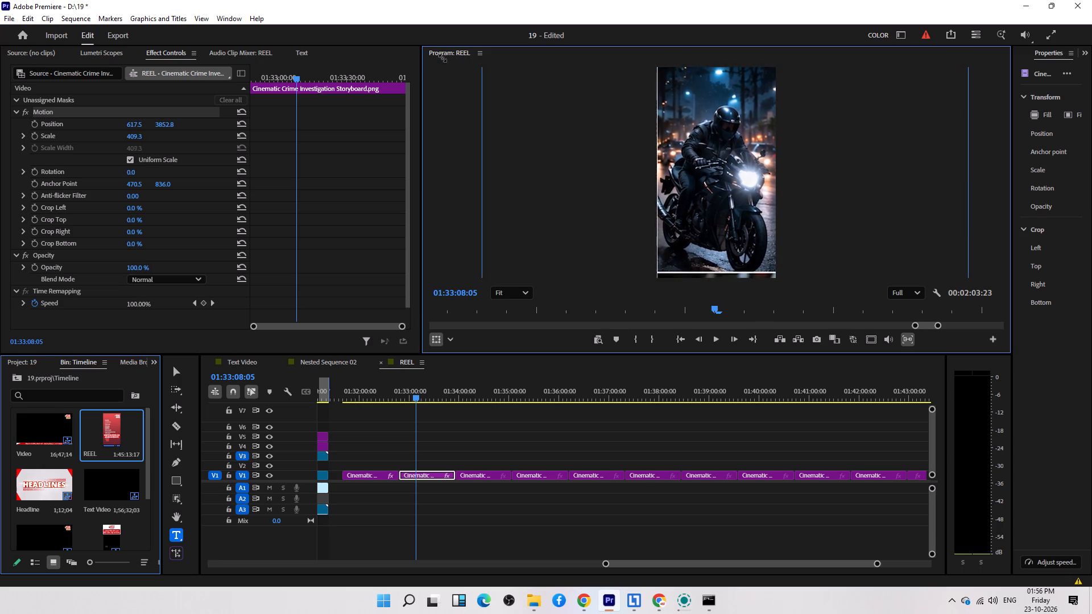
{"action": "left_click_drag", "start_coordinate": [442, 58], "coordinate": [439, 56]}
{"action": "left_click_drag", "start_coordinate": [718, 128], "coordinate": [703, 145]}
Reframe the third storyboard clip on the top-row masked women panel, with scale about 425 and position about -757, 4072.
{"action": "left_click", "coordinate": [483, 397]}
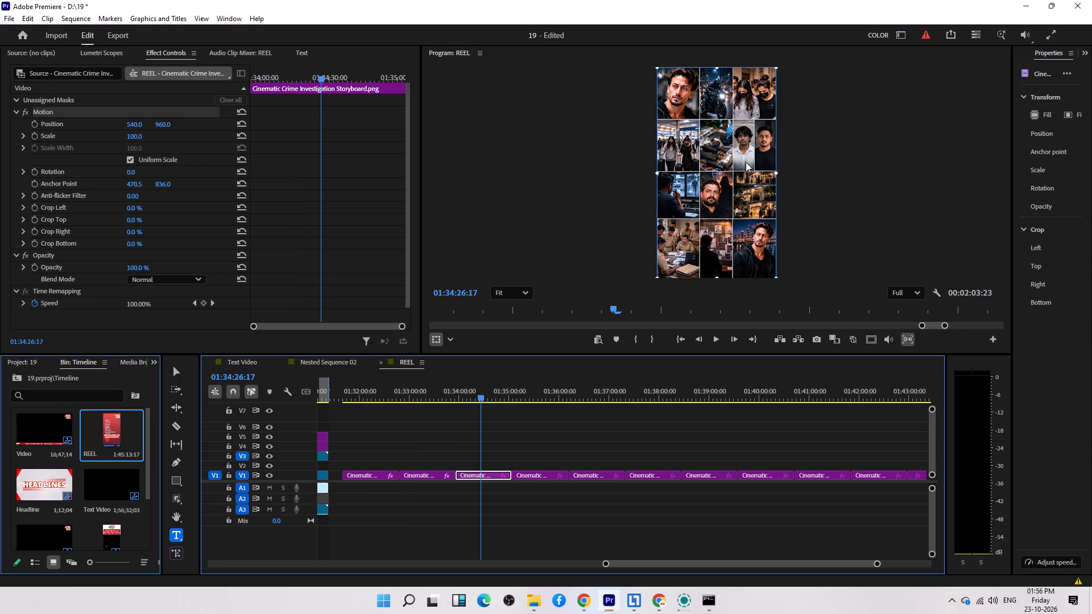
{"action": "left_click_drag", "start_coordinate": [773, 172], "coordinate": [925, 157]}
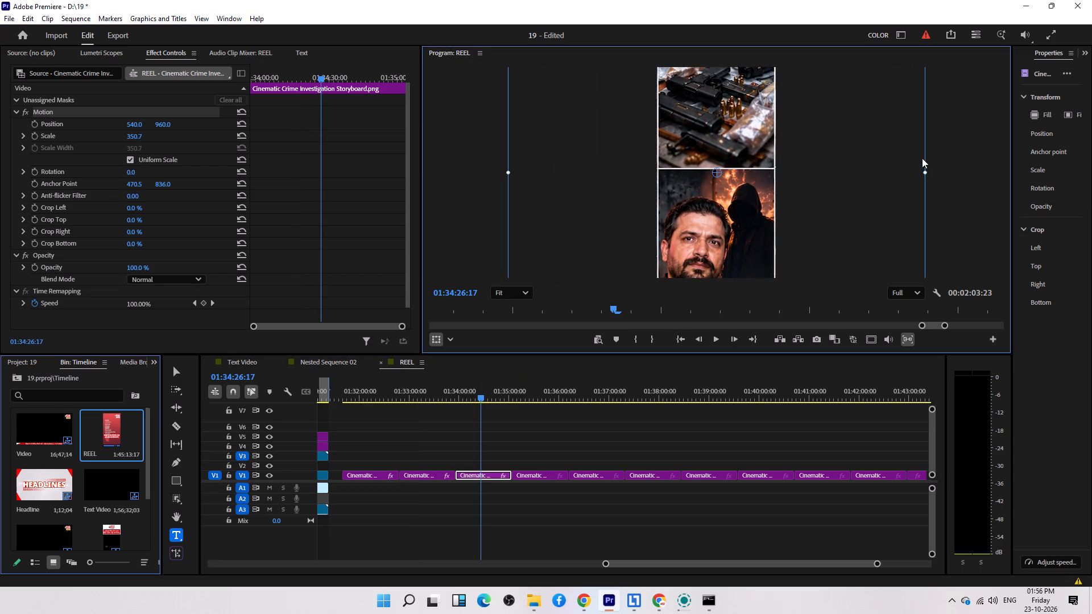
{"action": "left_click_drag", "start_coordinate": [855, 148], "coordinate": [741, 412]}
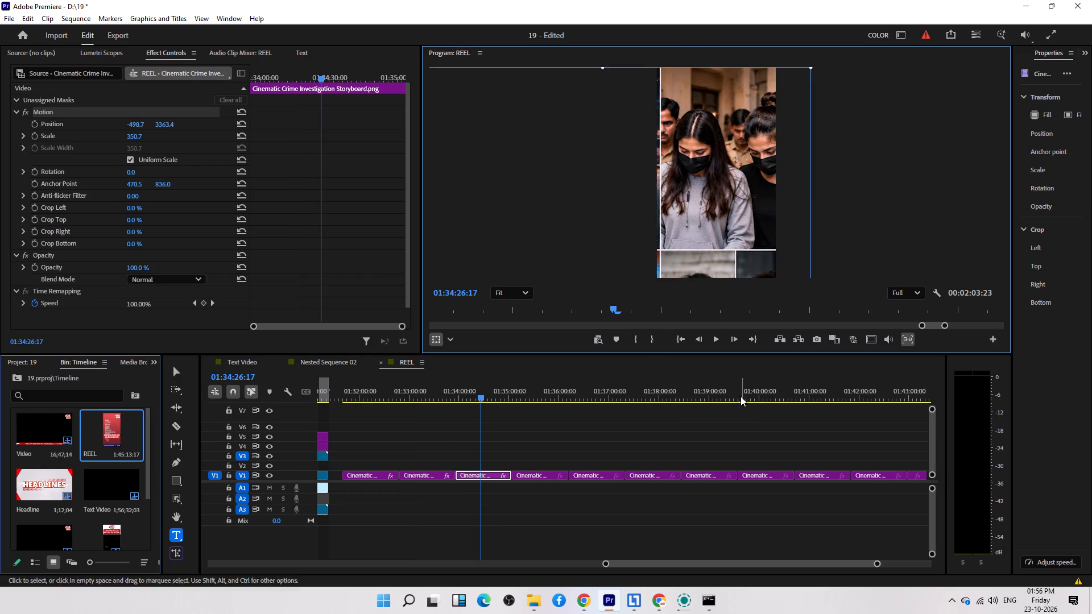
{"action": "left_click", "coordinate": [808, 65]}
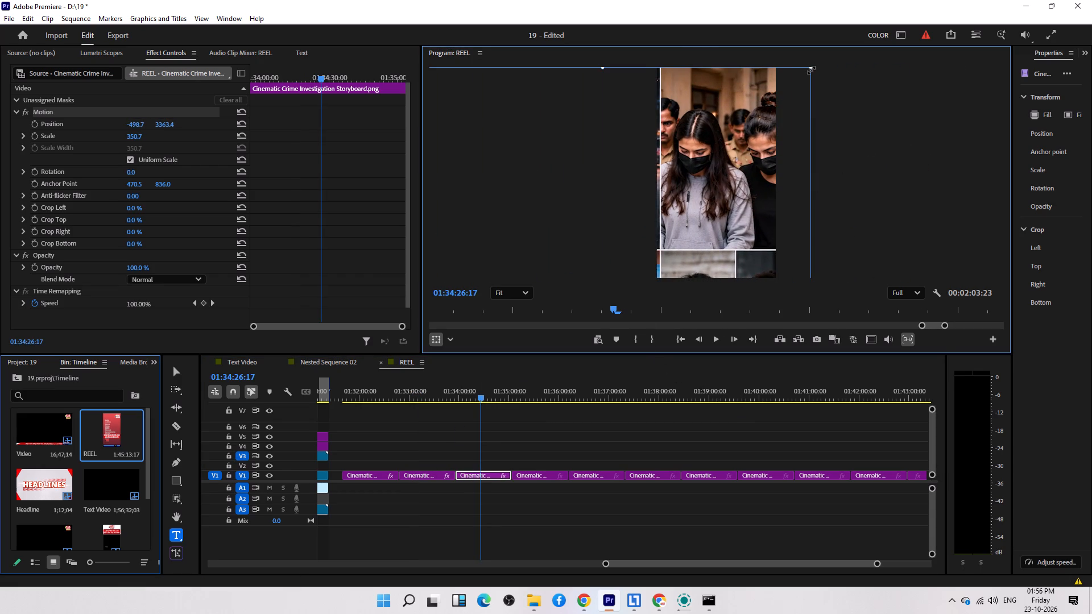
{"action": "left_click_drag", "start_coordinate": [811, 70], "coordinate": [846, 56]}
{"action": "left_click_drag", "start_coordinate": [789, 82], "coordinate": [763, 100]}
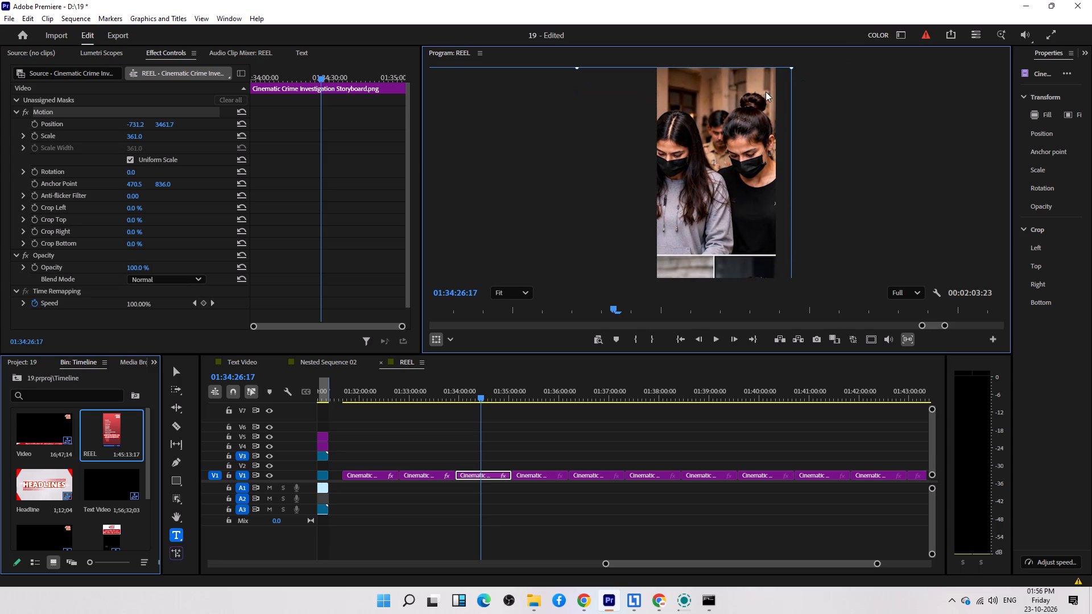
{"action": "left_click_drag", "start_coordinate": [790, 70], "coordinate": [1043, 0]}
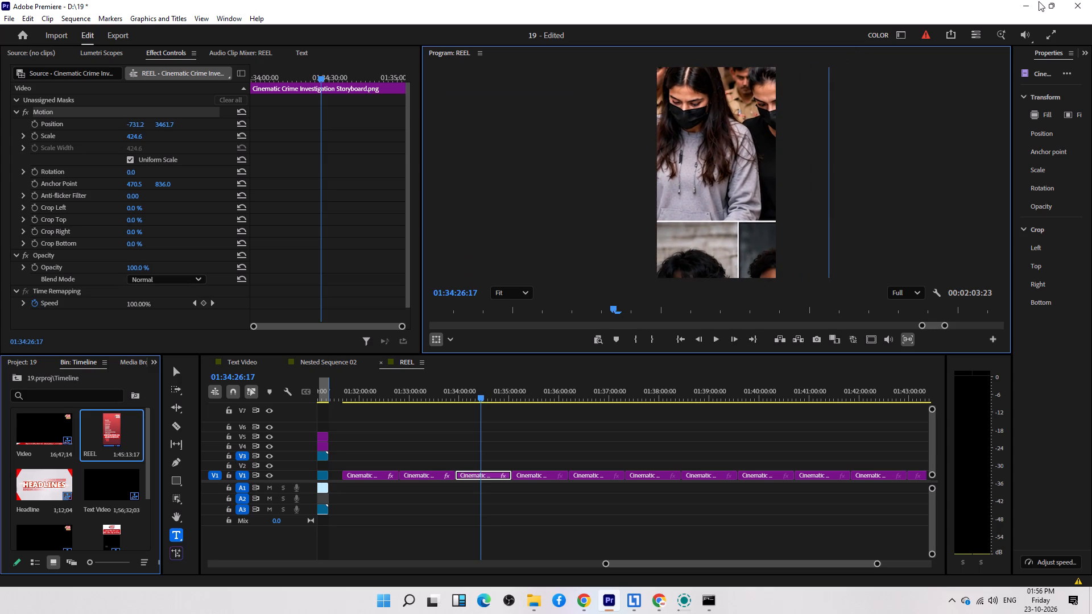
{"action": "left_click_drag", "start_coordinate": [788, 165], "coordinate": [785, 230]}
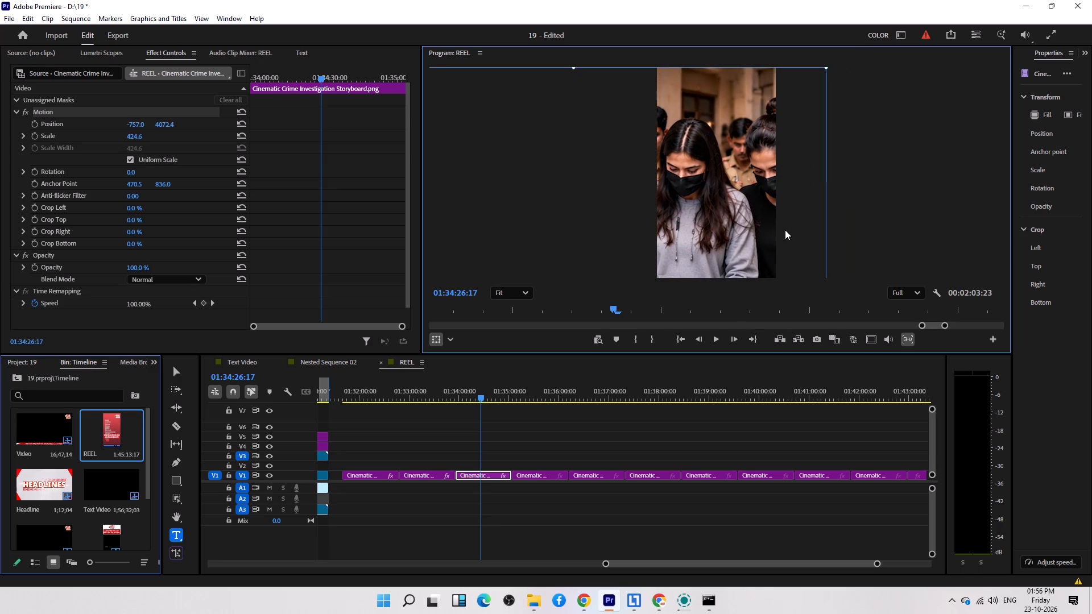
{"action": "left_click", "coordinate": [777, 227]}
Reframe the fourth storyboard clip on the masked women with luggage panel, with scale about 428 and position about 2126, 2062.
{"action": "left_click", "coordinate": [541, 392]}
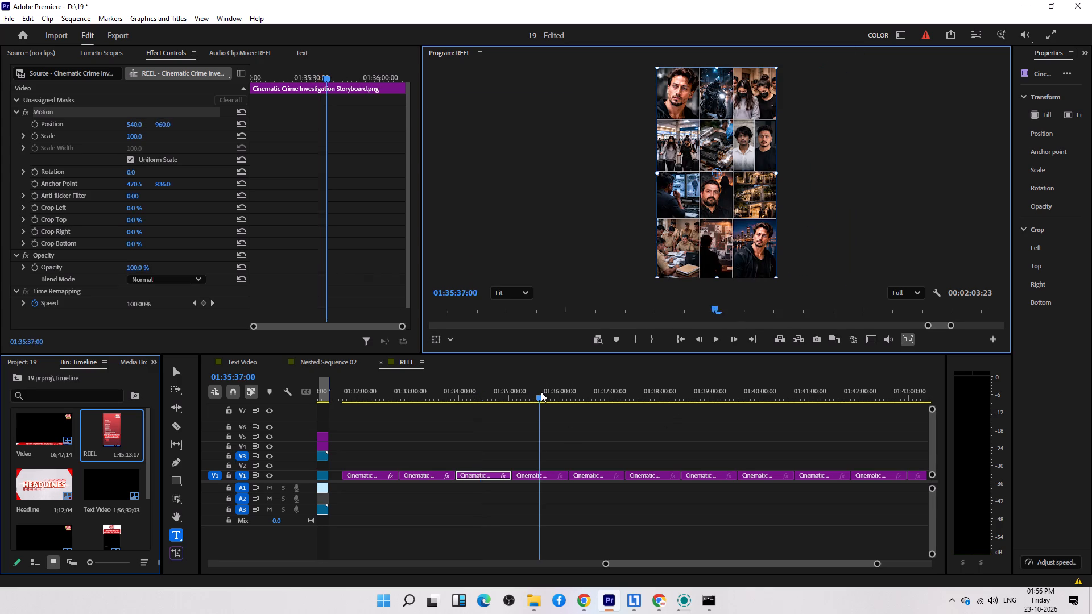
{"action": "left_click_drag", "start_coordinate": [777, 177], "coordinate": [917, 182]}
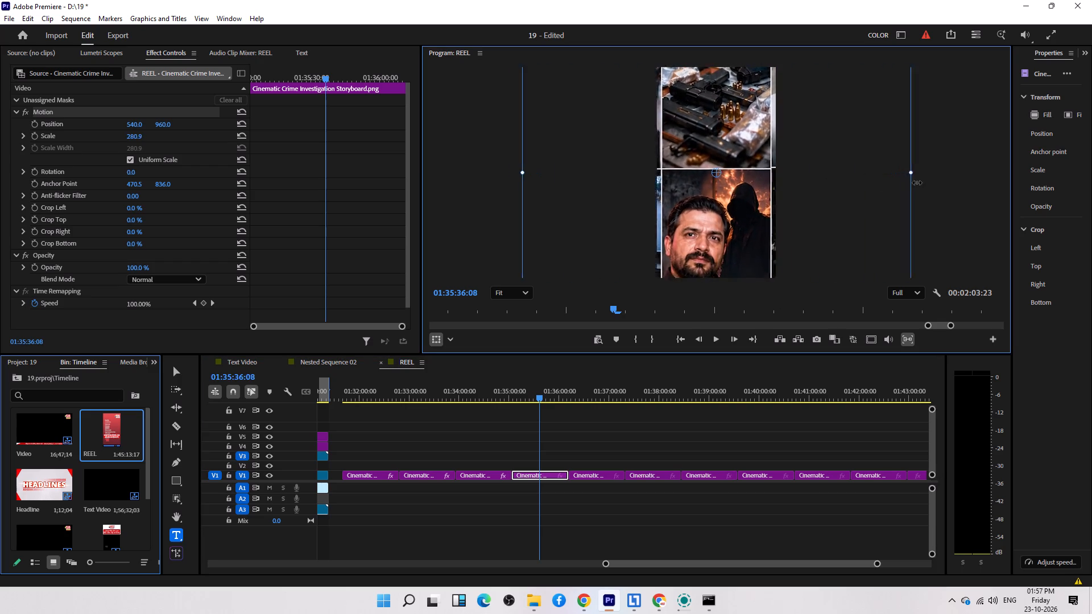
{"action": "left_click_drag", "start_coordinate": [917, 182], "coordinate": [971, 201]}
{"action": "left_click_drag", "start_coordinate": [704, 159], "coordinate": [899, 260]}
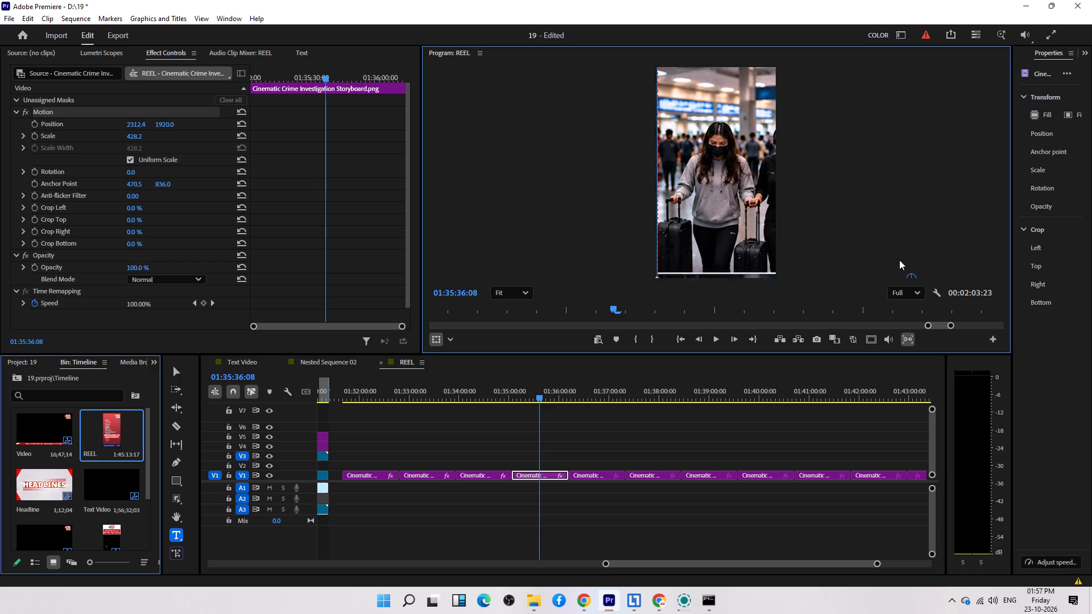
{"action": "left_click_drag", "start_coordinate": [899, 260], "coordinate": [878, 280]}
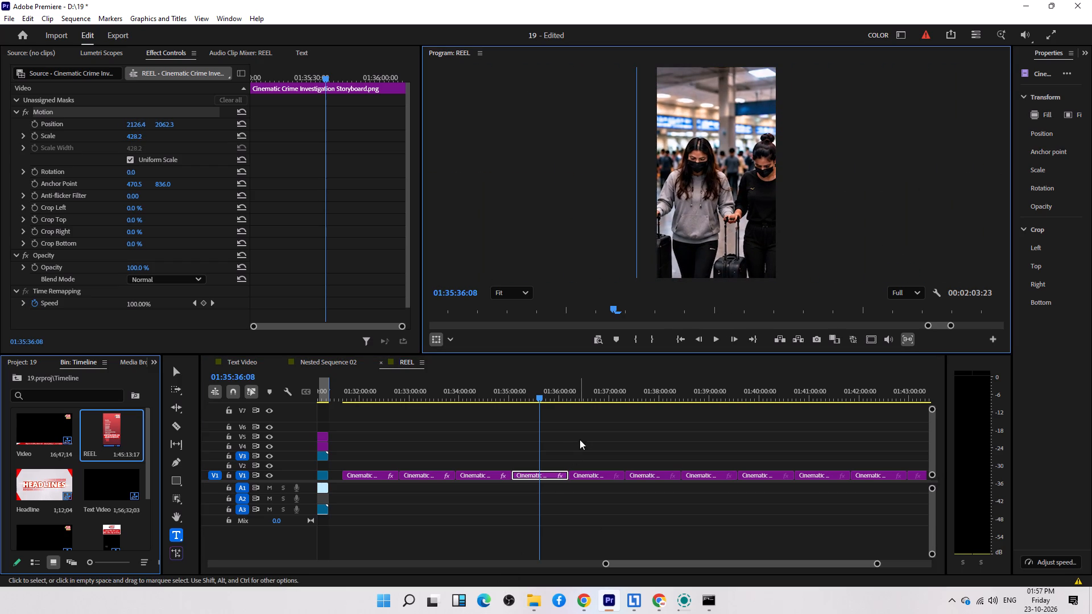
Enlarge and reposition the fifth storyboard clip so the seized guns and ammunition panel fills the vertical frame.
{"action": "left_click", "coordinate": [594, 398]}
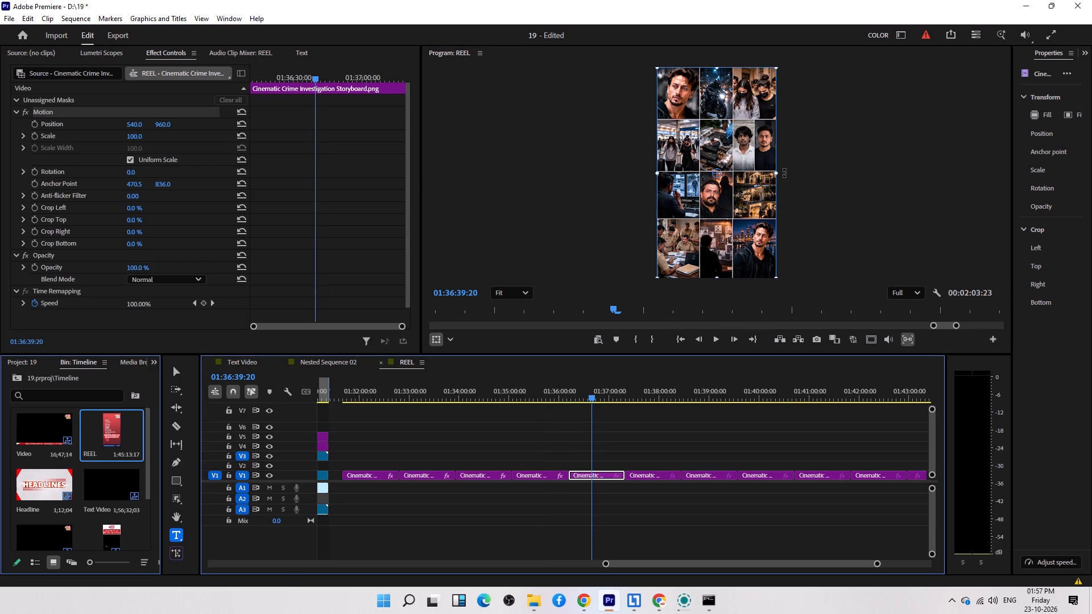
{"action": "left_click_drag", "start_coordinate": [779, 175], "coordinate": [952, 183]}
{"action": "left_click_drag", "start_coordinate": [841, 123], "coordinate": [850, 185]}
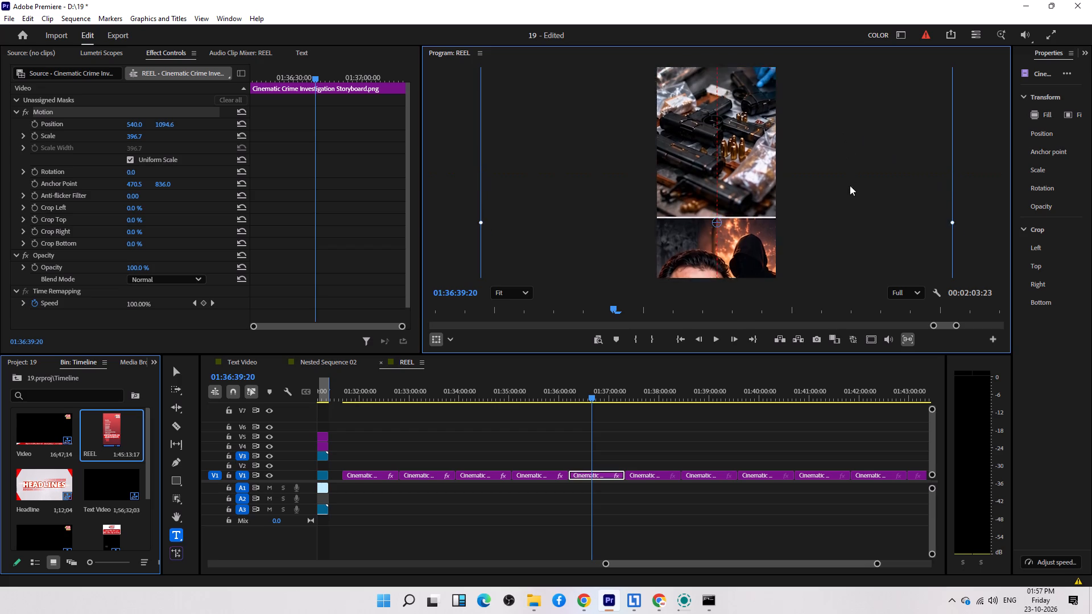
{"action": "left_click_drag", "start_coordinate": [850, 185], "coordinate": [837, 233]}
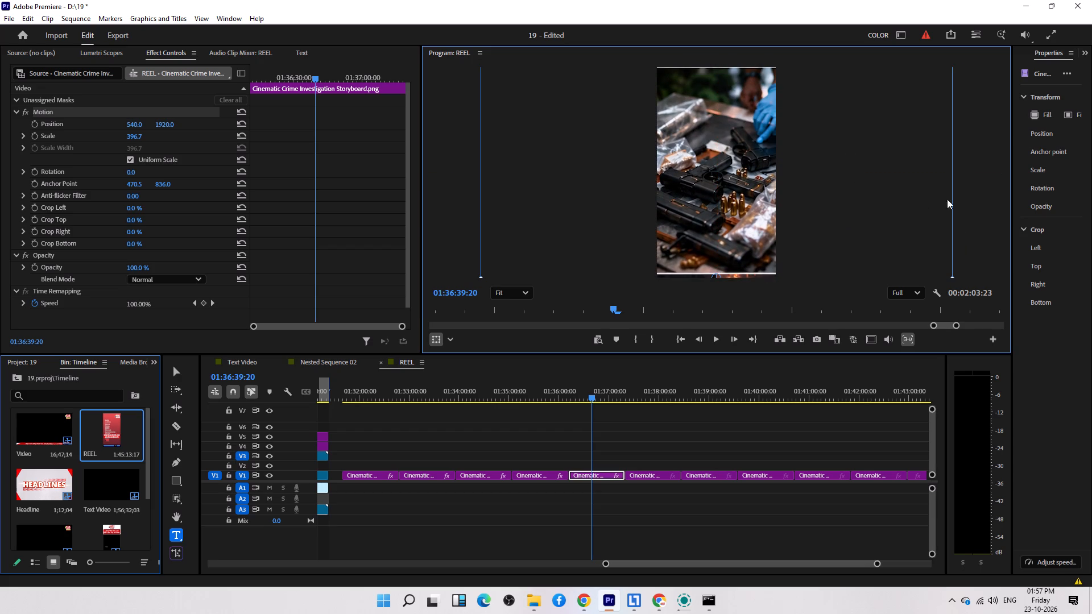
{"action": "left_click_drag", "start_coordinate": [953, 277], "coordinate": [964, 277]}
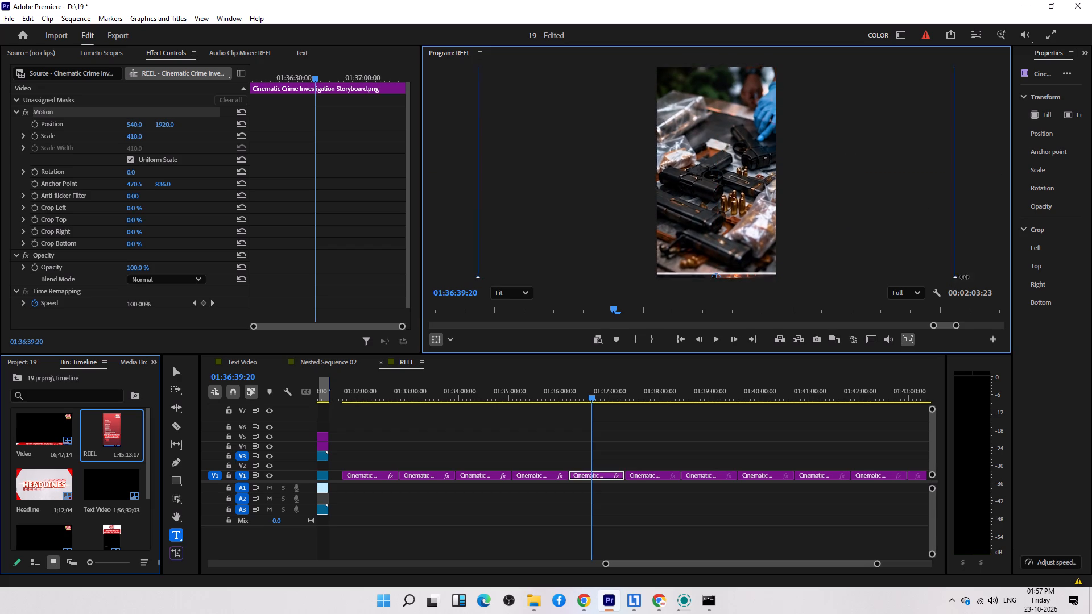
{"action": "left_click_drag", "start_coordinate": [964, 277], "coordinate": [973, 275]}
{"action": "left_click_drag", "start_coordinate": [843, 160], "coordinate": [843, 177]}
Reframe the sixth storyboard clip at a scale of about 507 on the panel of two young men in white and black shirts.
{"action": "left_click", "coordinate": [659, 395]}
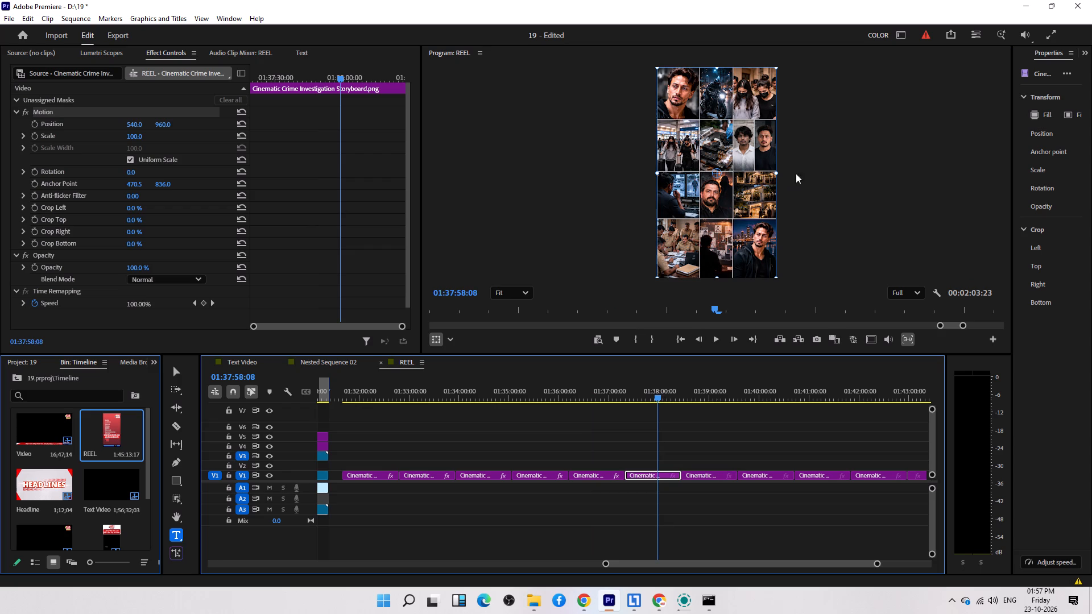
{"action": "left_click_drag", "start_coordinate": [775, 176], "coordinate": [1017, 176]}
{"action": "left_click_drag", "start_coordinate": [858, 165], "coordinate": [833, 182]}
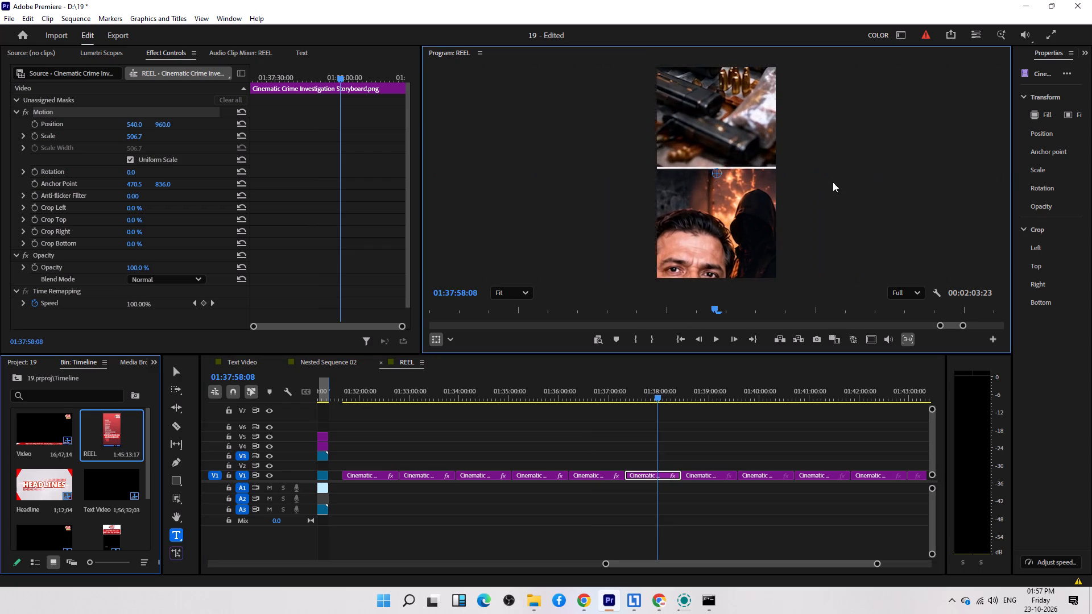
{"action": "left_click_drag", "start_coordinate": [833, 182], "coordinate": [681, 288]}
Reframe the seventh storyboard clip on the man watching surveillance monitors, with scale about 462 and position about 2116, 0.
{"action": "left_click", "coordinate": [698, 404]}
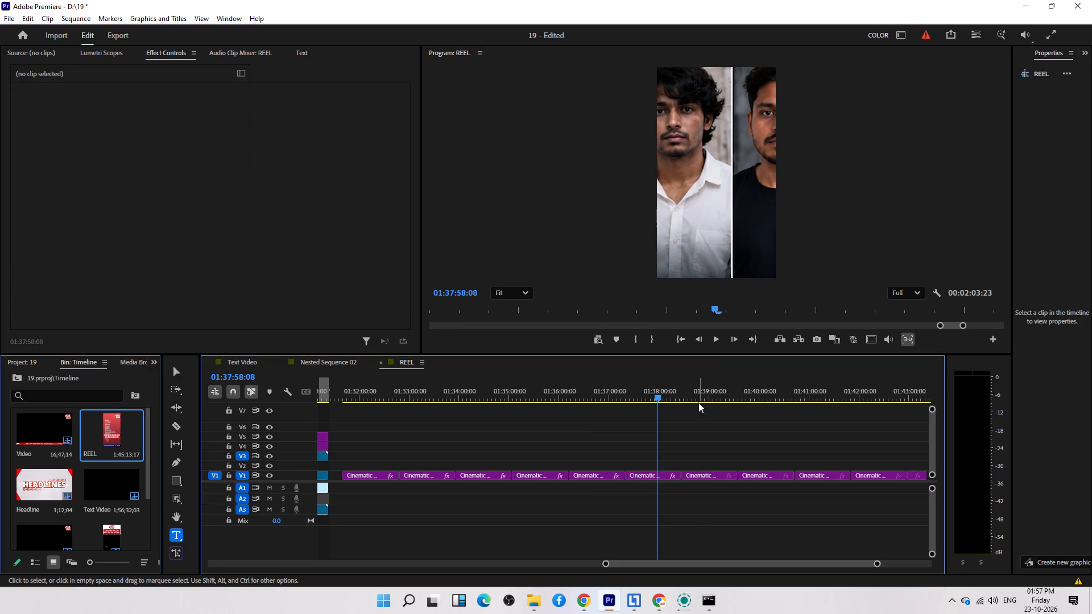
{"action": "left_click", "coordinate": [699, 400]}
{"action": "left_click_drag", "start_coordinate": [775, 173], "coordinate": [973, 160]}
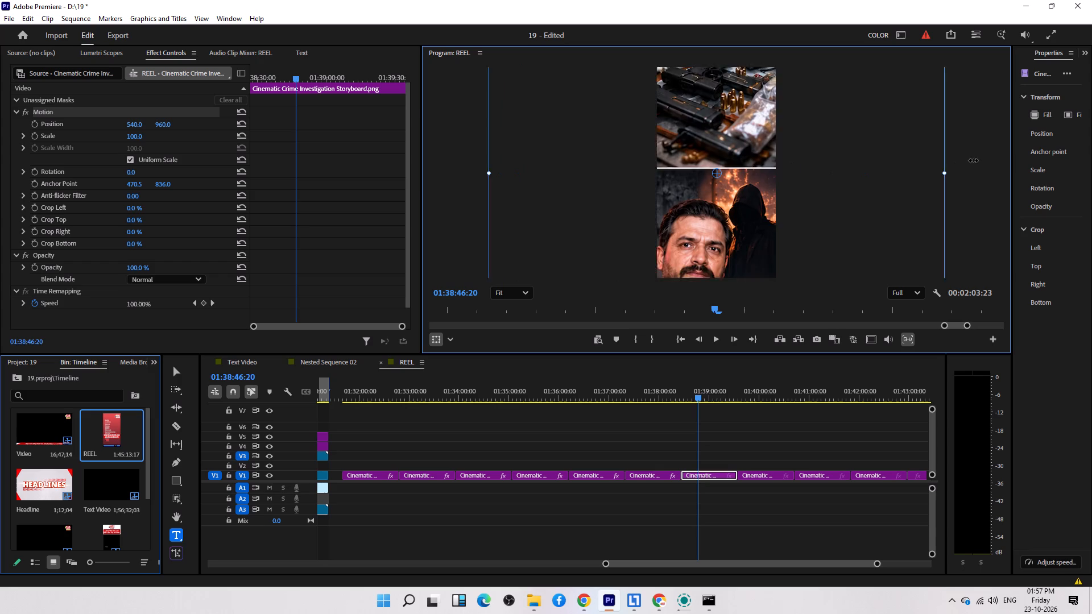
{"action": "left_click_drag", "start_coordinate": [973, 160], "coordinate": [991, 157]}
{"action": "left_click_drag", "start_coordinate": [802, 157], "coordinate": [959, 91]}
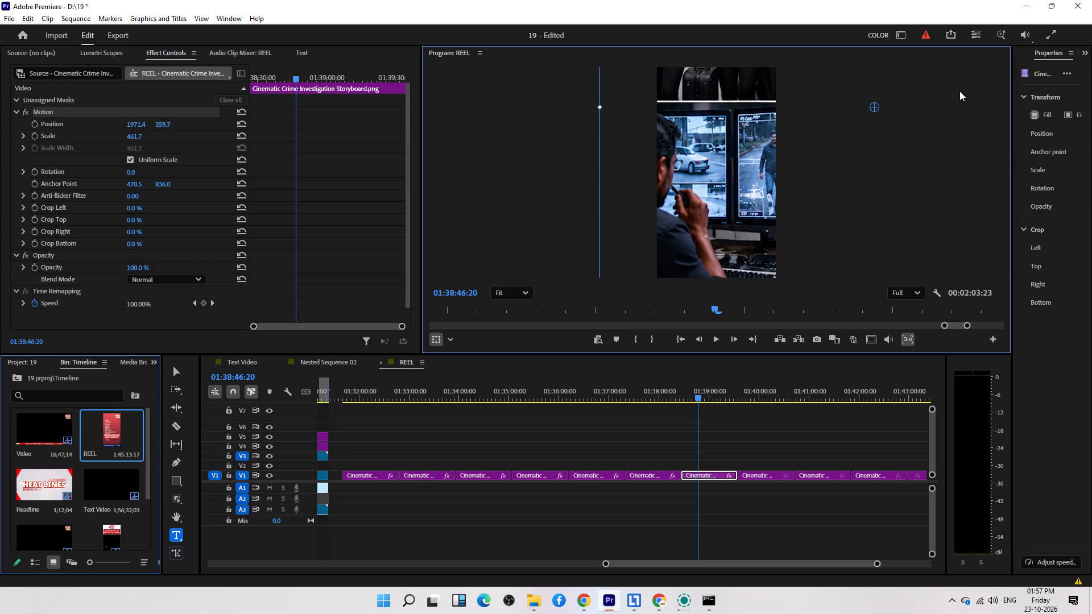
{"action": "left_click_drag", "start_coordinate": [959, 91], "coordinate": [975, 56]}
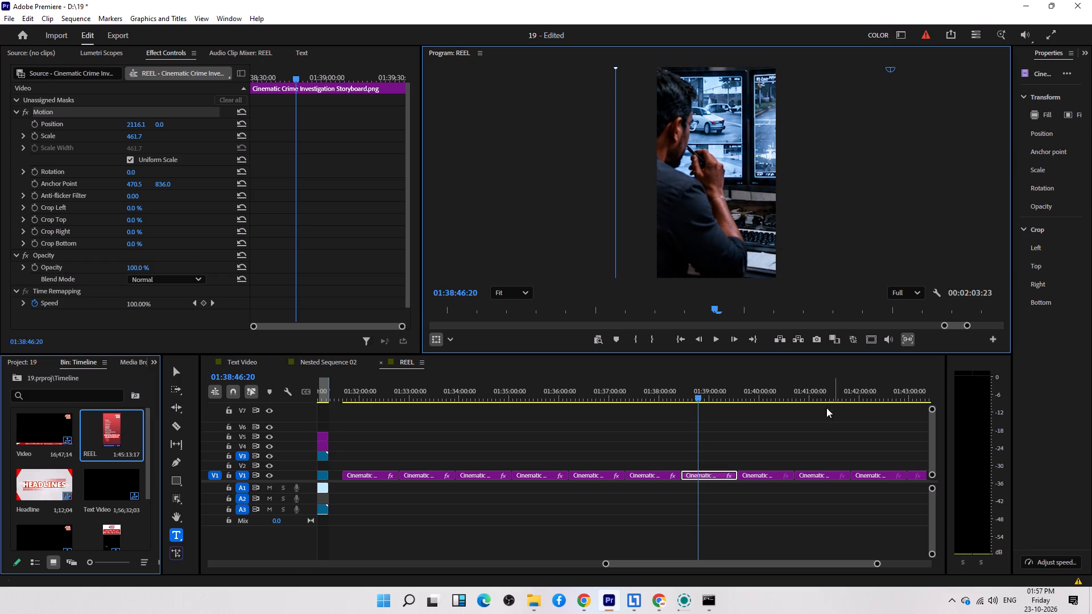
Reframe the eighth storyboard clip on the bearded man with the hooded figure, with scale about 531 and position about 447, 0.
{"action": "left_click", "coordinate": [758, 393]}
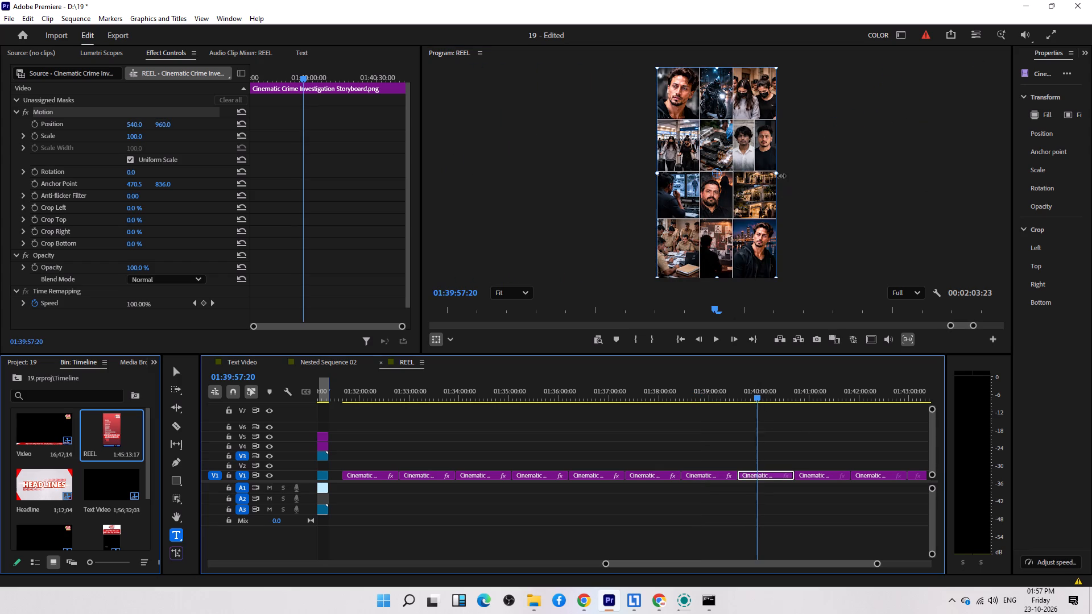
{"action": "left_click_drag", "start_coordinate": [781, 176], "coordinate": [1031, 142]}
{"action": "left_click_drag", "start_coordinate": [867, 174], "coordinate": [862, 84]}
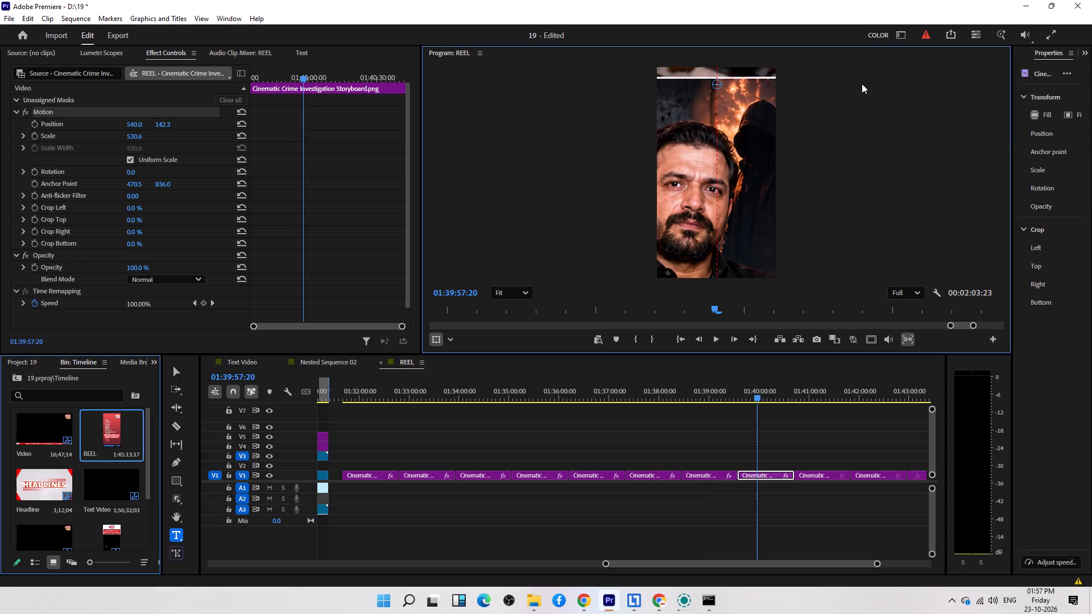
{"action": "left_click_drag", "start_coordinate": [862, 84], "coordinate": [857, 70]}
Reframe the ninth storyboard clip on the night-time building panel, with scale about 590 and position about -1134, 0.
{"action": "scroll", "coordinate": [781, 413], "scroll_direction": "down", "scroll_amount": 6}
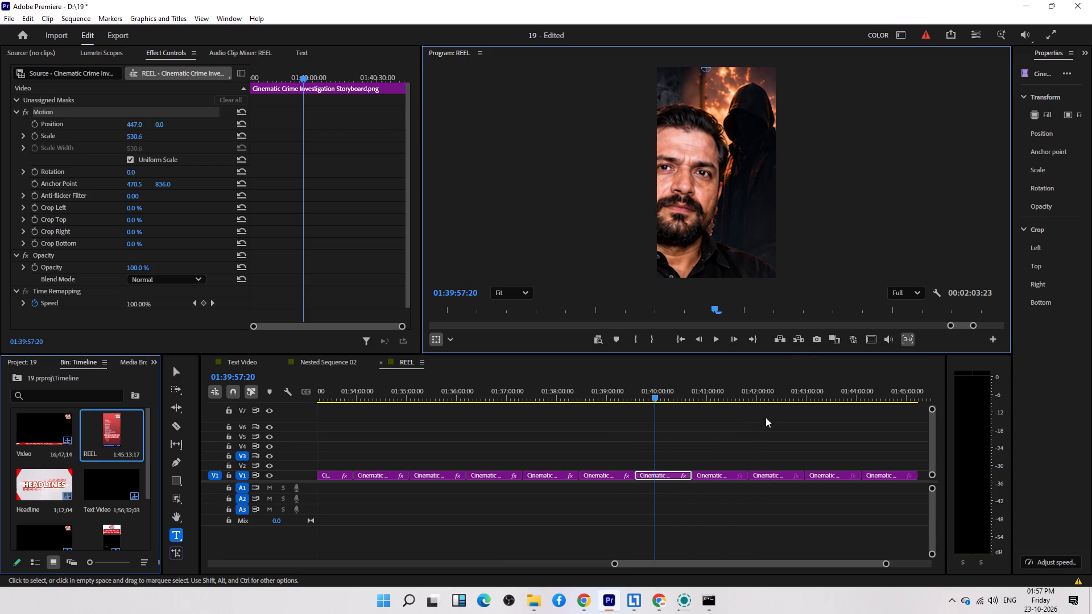
{"action": "left_click", "coordinate": [722, 393]}
{"action": "left_click_drag", "start_coordinate": [778, 170], "coordinate": [862, 165]}
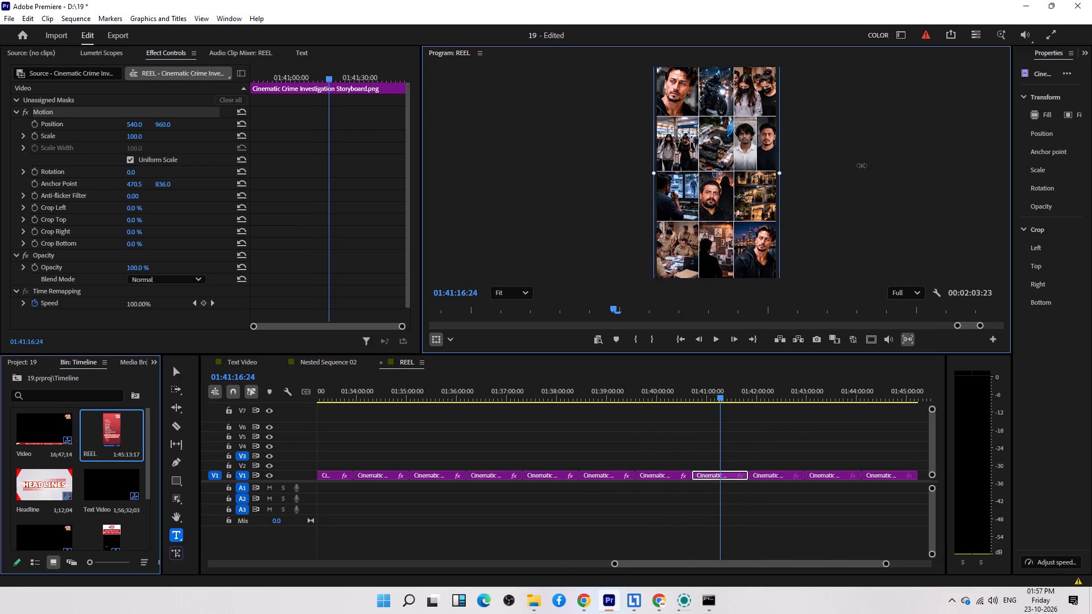
{"action": "left_click_drag", "start_coordinate": [862, 165], "coordinate": [1067, 159]}
{"action": "left_click_drag", "start_coordinate": [924, 189], "coordinate": [740, 89]}
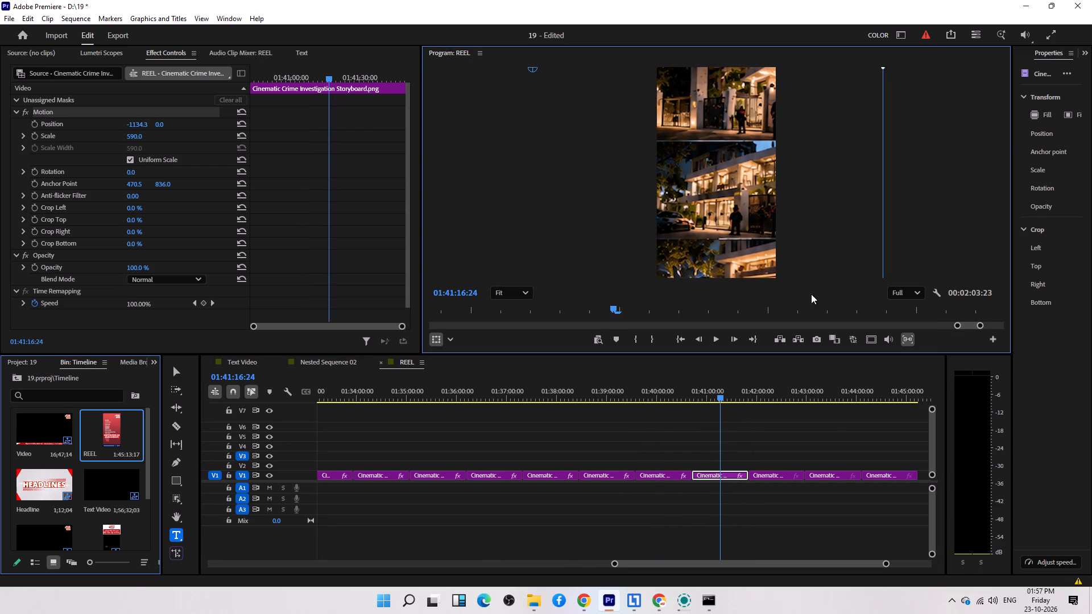
Reframe the tenth storyboard clip on the police officers at the desk, with scale about 445 and position about 1863, -1886.
{"action": "left_click", "coordinate": [757, 393]}
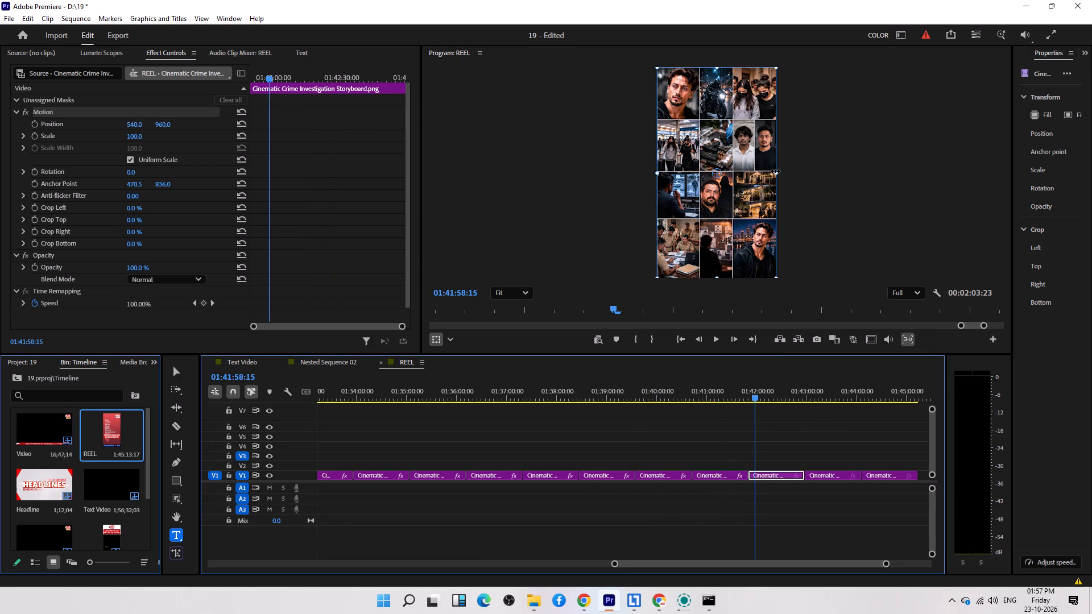
{"action": "left_click_drag", "start_coordinate": [776, 171], "coordinate": [981, 177]}
{"action": "left_click_drag", "start_coordinate": [692, 253], "coordinate": [832, 0]}
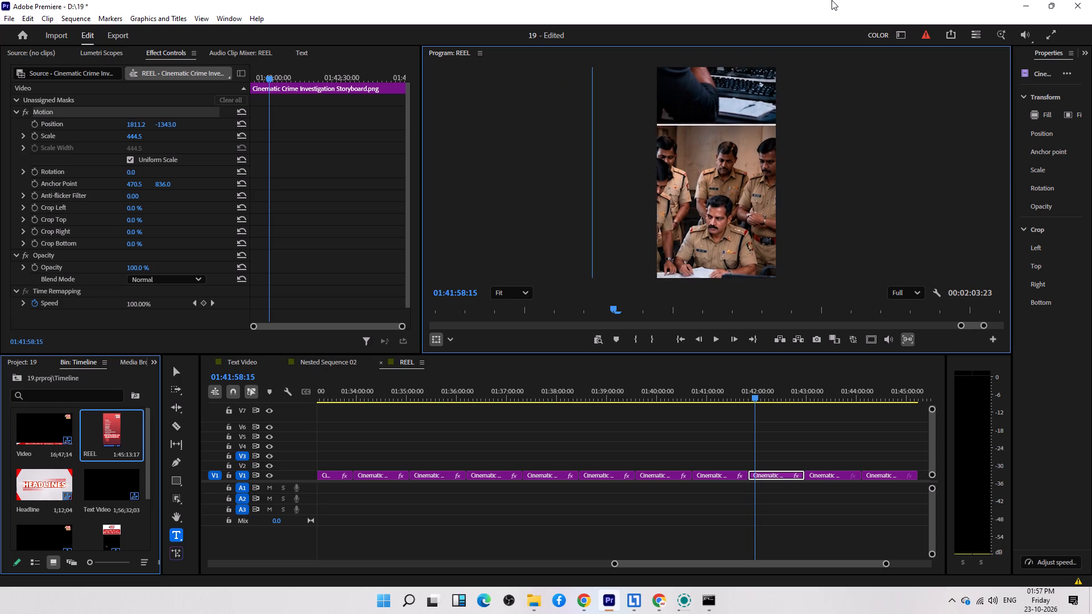
{"action": "left_click_drag", "start_coordinate": [802, 145], "coordinate": [808, 85]}
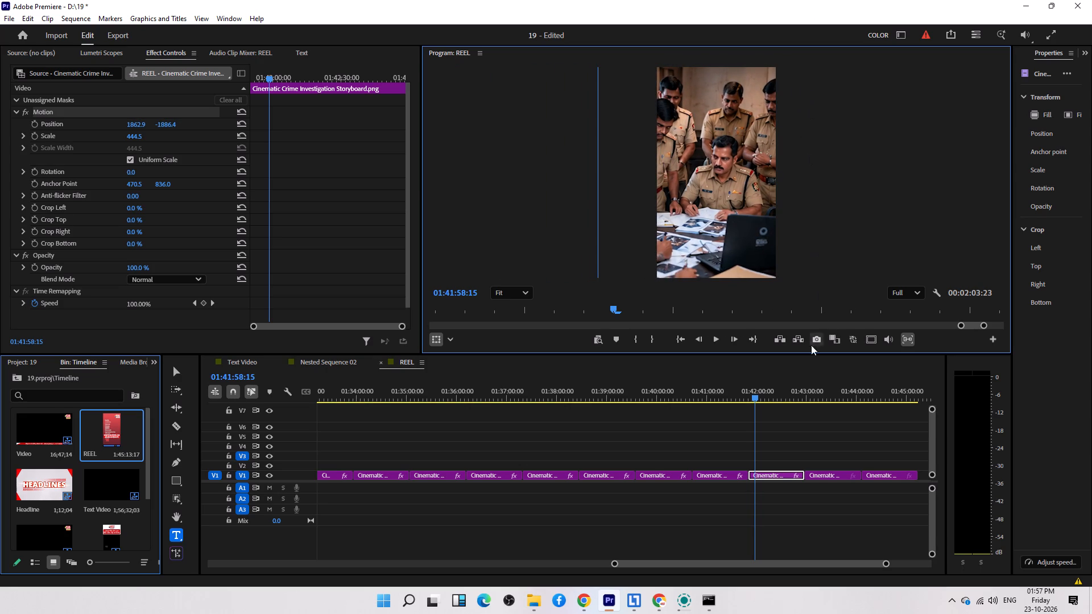
Reframe the eleventh storyboard clip on the investigation board panel, with scale about 454 and position about 442, -2124.
{"action": "scroll", "coordinate": [804, 447], "scroll_direction": "down", "scroll_amount": 7}
{"action": "left_click", "coordinate": [705, 395]}
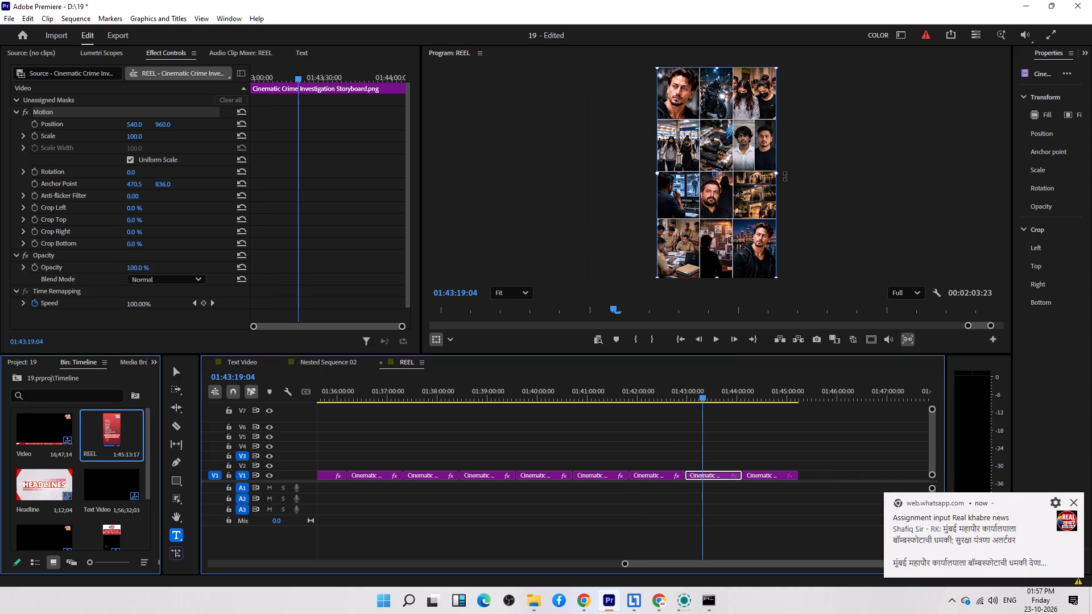
{"action": "left_click_drag", "start_coordinate": [780, 176], "coordinate": [986, 178]}
{"action": "left_click_drag", "start_coordinate": [868, 198], "coordinate": [846, 1]}
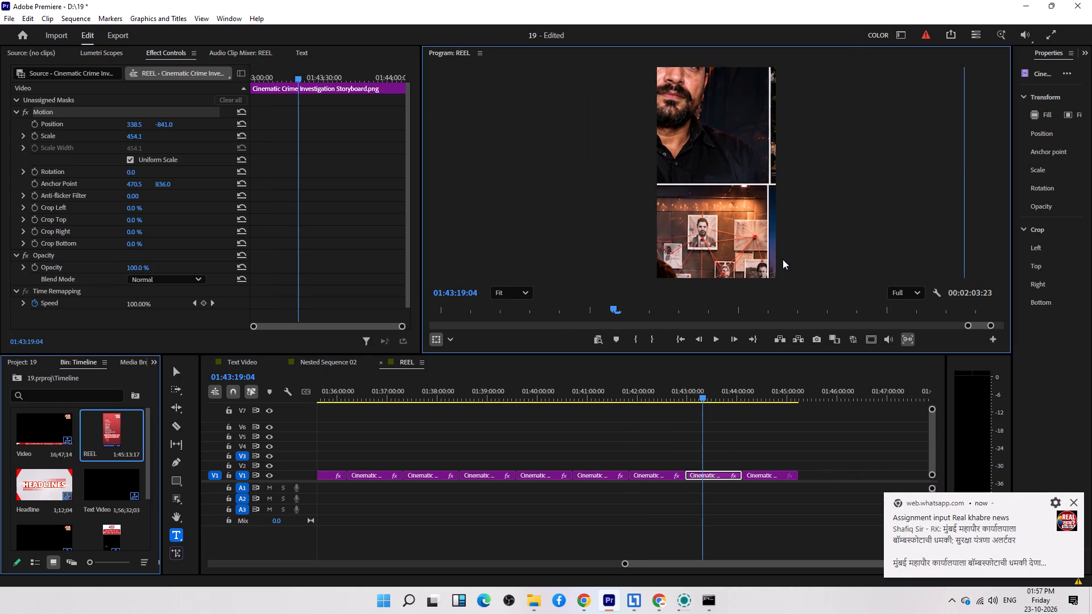
{"action": "left_click_drag", "start_coordinate": [783, 250], "coordinate": [794, 109]}
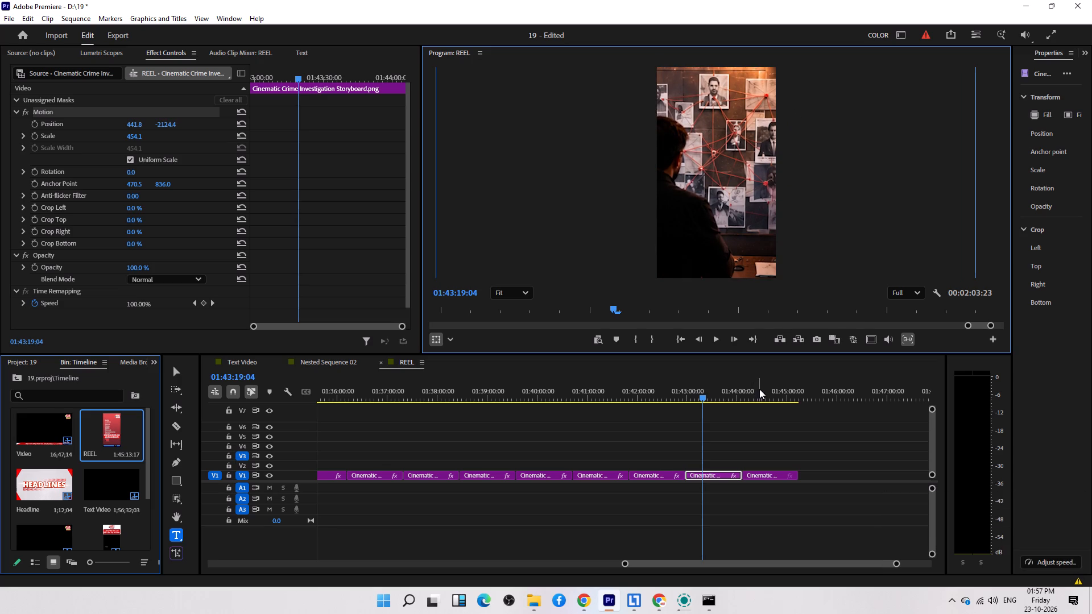
Reframe the twelfth storyboard clip at a scale of about 441 on the man in front of the night skyline, leaving it deselected.
{"action": "left_click", "coordinate": [766, 400]}
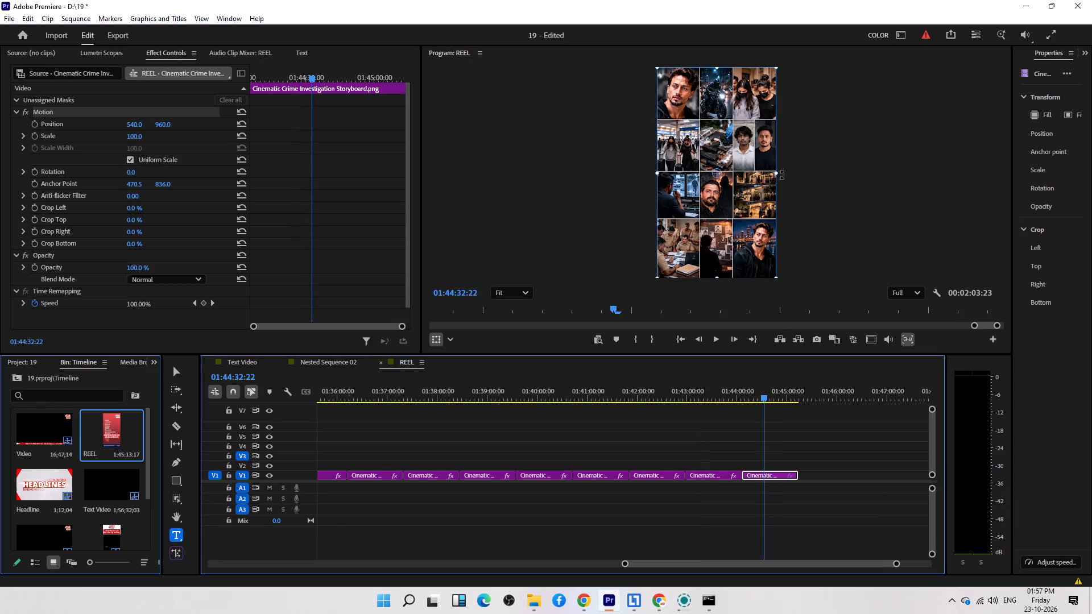
{"action": "left_click_drag", "start_coordinate": [781, 173], "coordinate": [982, 187]}
{"action": "left_click_drag", "start_coordinate": [863, 198], "coordinate": [750, 22]}
{"action": "left_click_drag", "start_coordinate": [769, 138], "coordinate": [747, 36]}
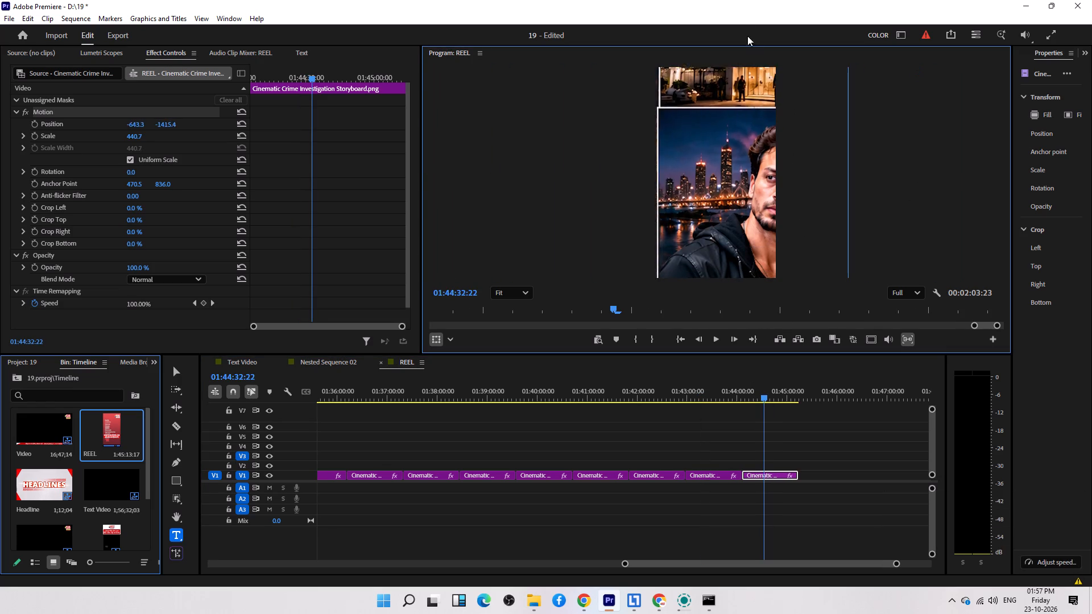
{"action": "left_click_drag", "start_coordinate": [747, 36], "coordinate": [713, 0]}
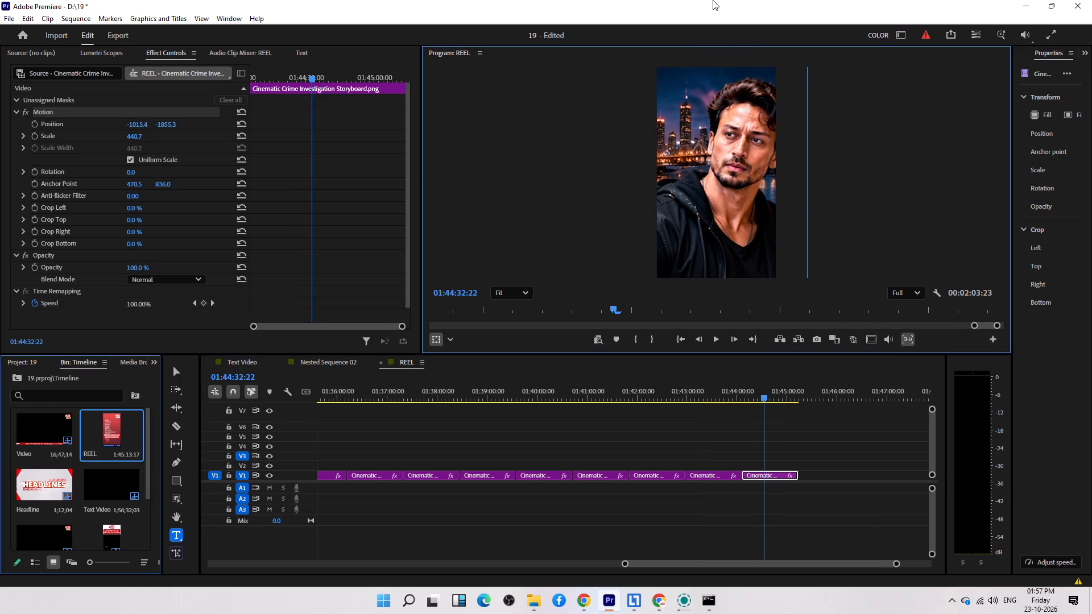
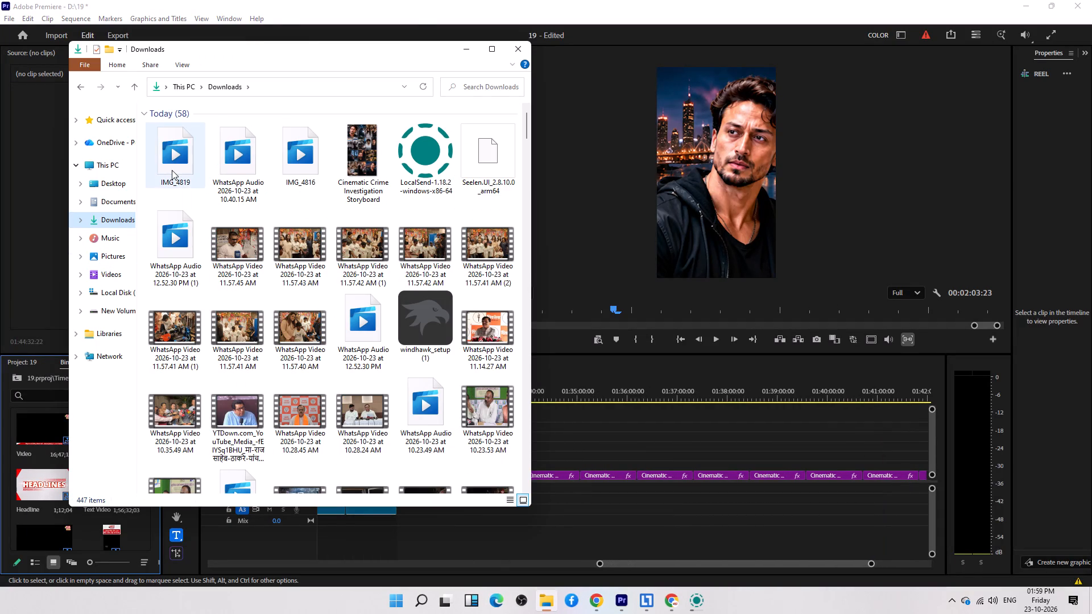
{"action": "scroll", "coordinate": [606, 450], "scroll_direction": "up", "scroll_amount": 5}
{"action": "scroll", "coordinate": [709, 432], "scroll_direction": "up", "scroll_amount": 5}
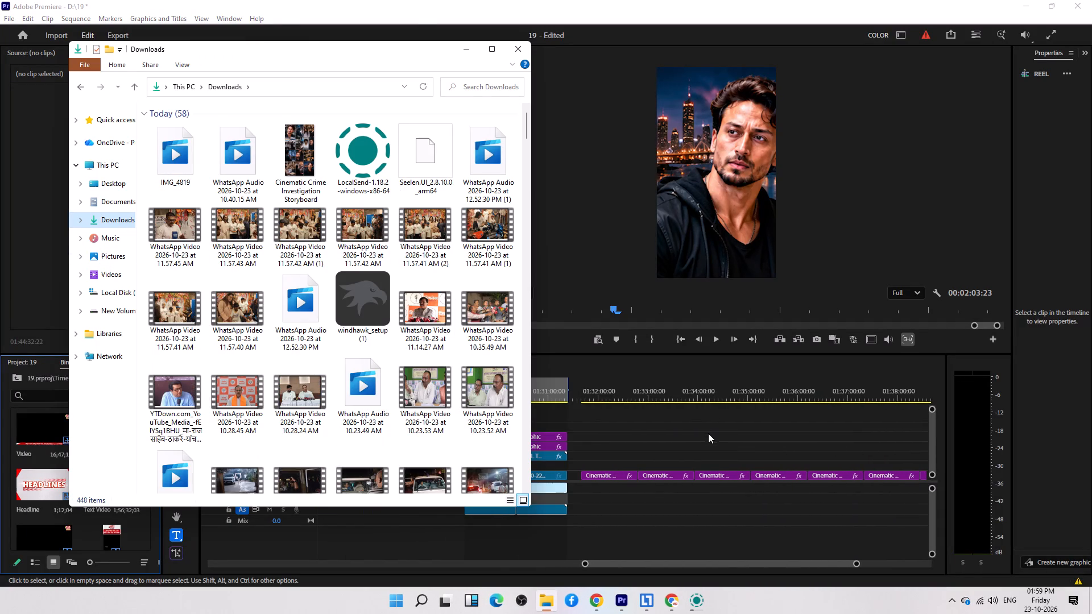
{"action": "left_click_drag", "start_coordinate": [235, 167], "coordinate": [581, 484]}
{"action": "left_click", "coordinate": [639, 510]}
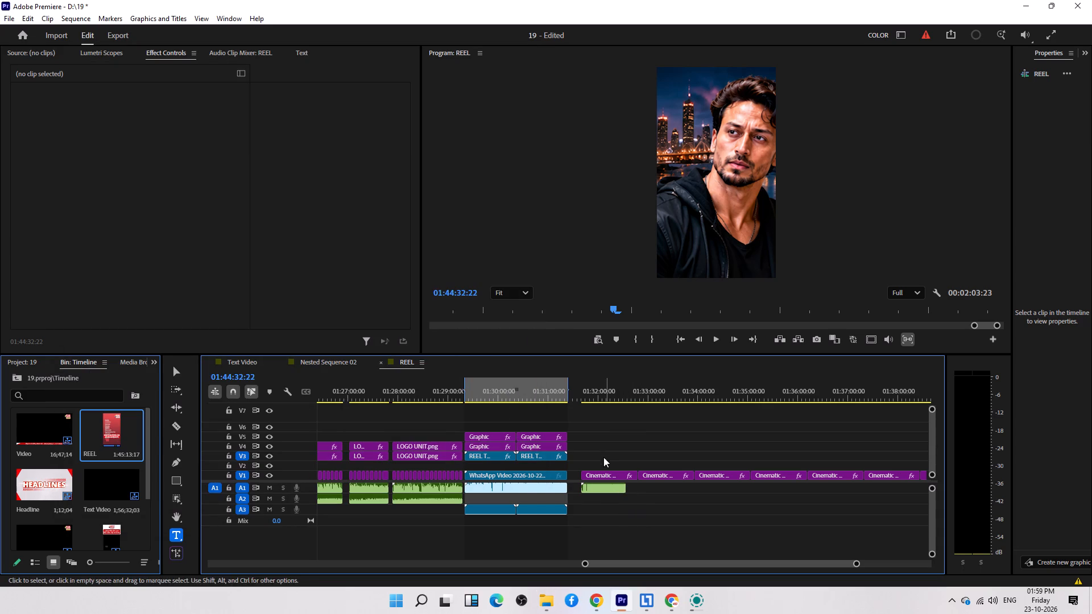
Listen to the start of the audio, shorten the first storyboard clip to end at about 01:31:46, and close the gap.
{"action": "left_click", "coordinate": [597, 382]}
{"action": "key", "text": "space"}
{"action": "key", "text": "space"}
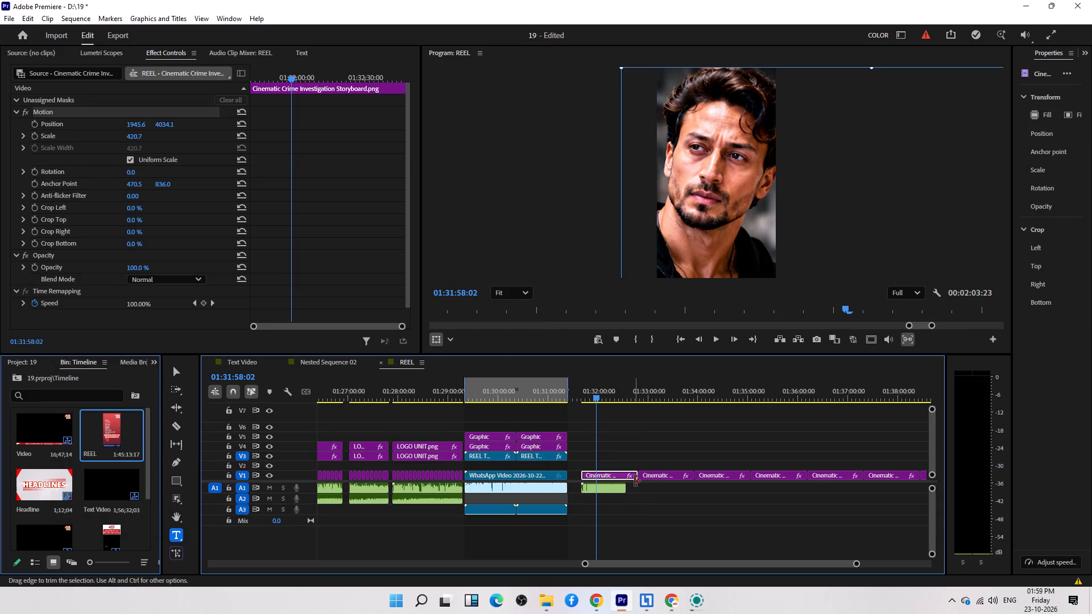
{"action": "left_click_drag", "start_coordinate": [636, 475], "coordinate": [588, 475]}
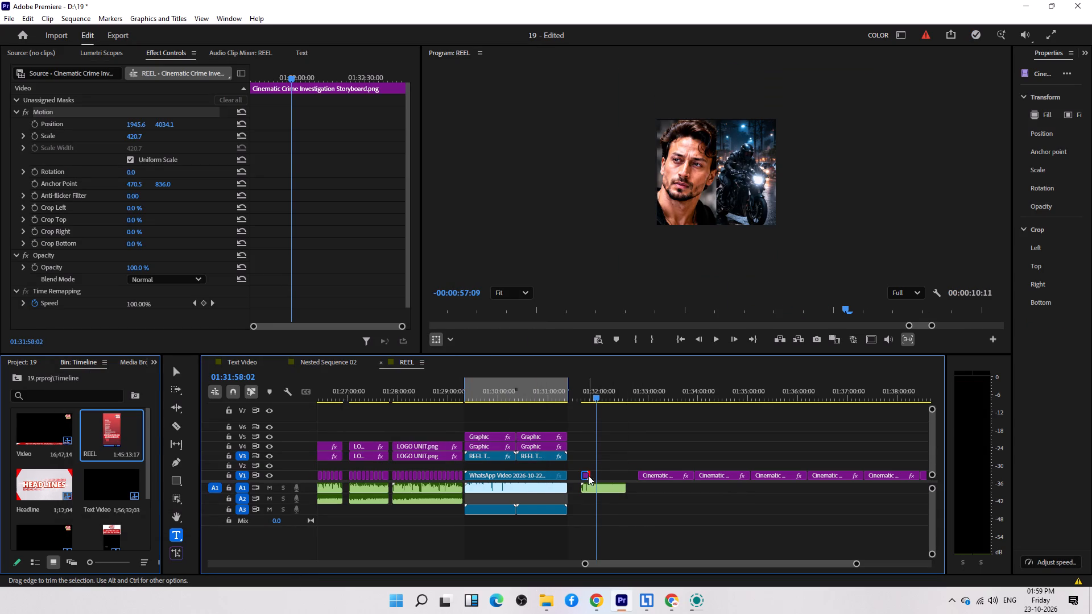
{"action": "left_click", "coordinate": [658, 503]}
{"action": "type", "text": "-==="}
{"action": "key", "text": "equal"}
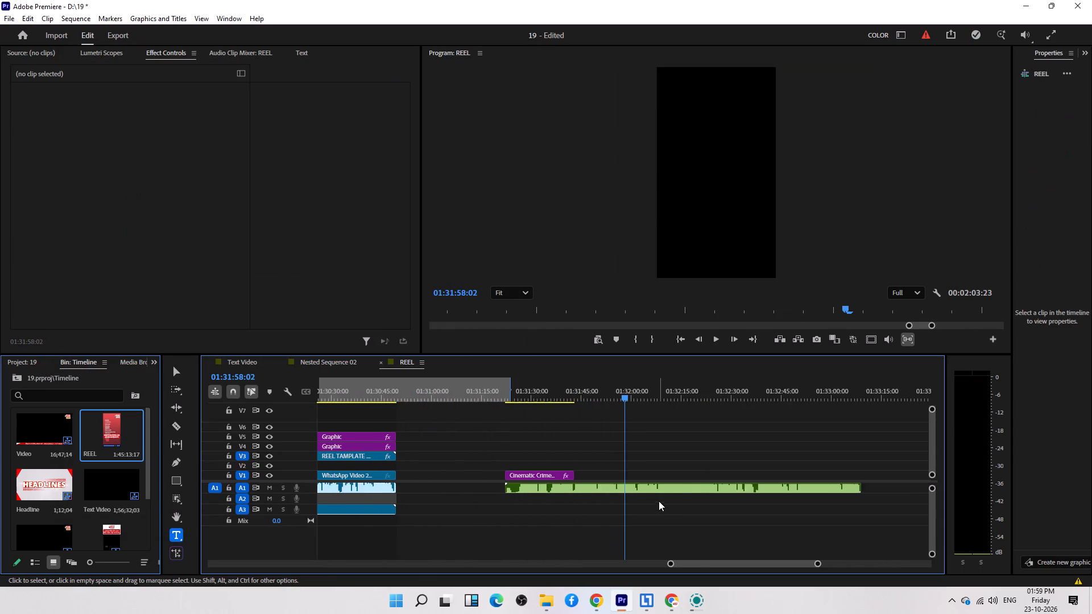
{"action": "left_click_drag", "start_coordinate": [574, 473], "coordinate": [545, 476]}
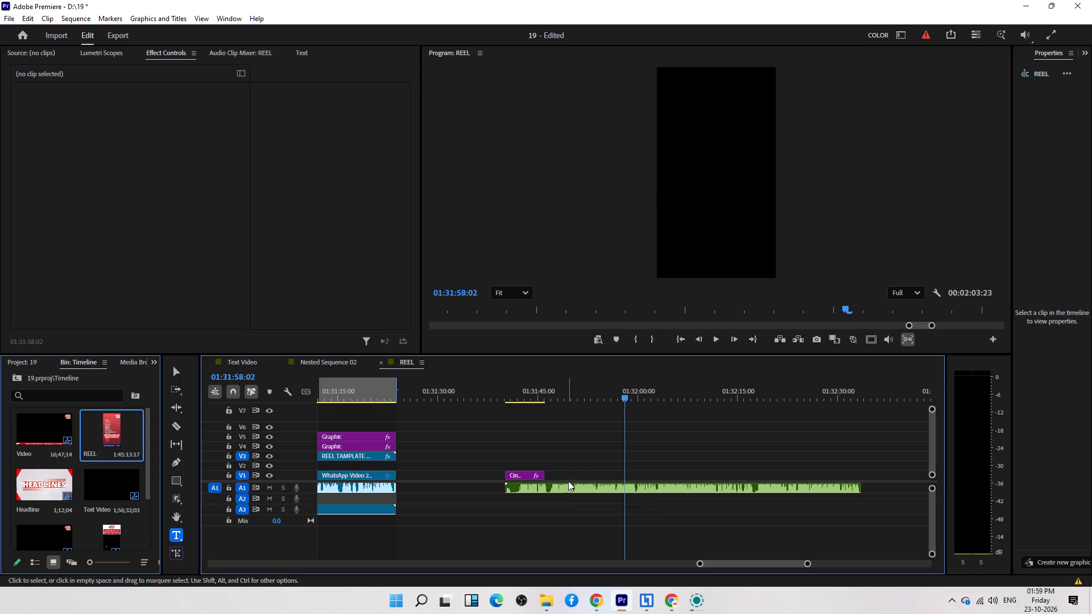
{"action": "left_click", "coordinate": [563, 472]}
{"action": "key", "text": "Delete"}
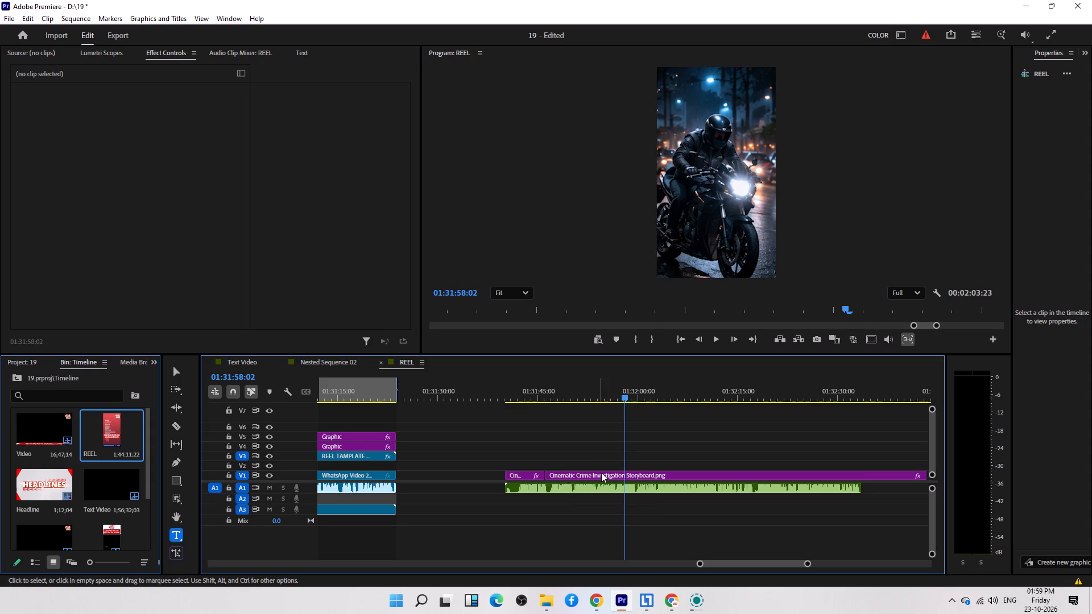
Trim the first storyboard clip further to end at 01:31:43:22 and close the gap after it.
{"action": "left_click_drag", "start_coordinate": [621, 403], "coordinate": [619, 403]}
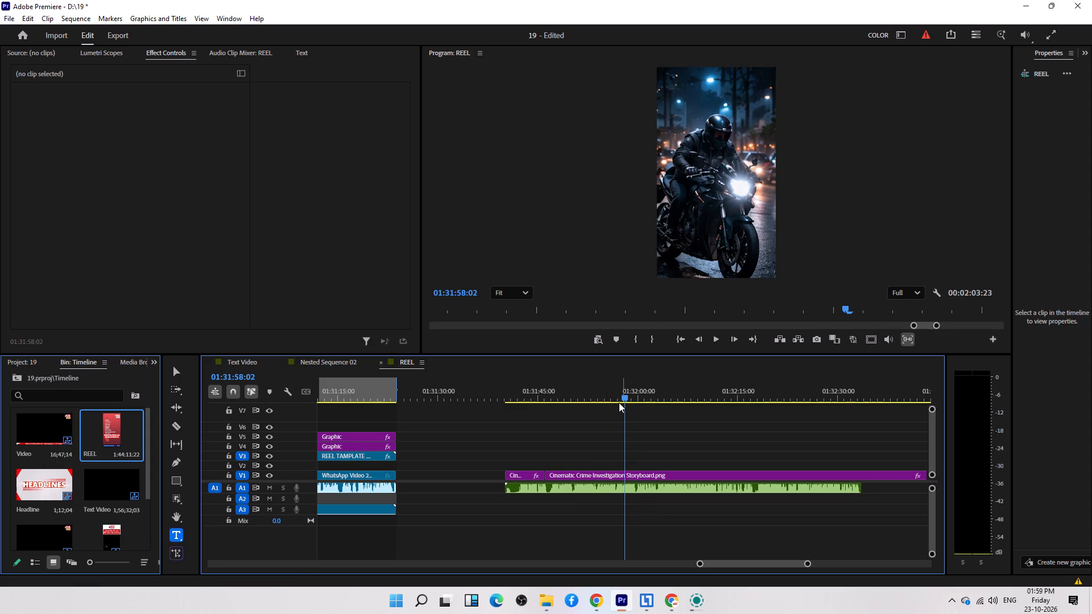
{"action": "left_click_drag", "start_coordinate": [619, 403], "coordinate": [615, 403]}
{"action": "left_click_drag", "start_coordinate": [573, 392], "coordinate": [531, 402]}
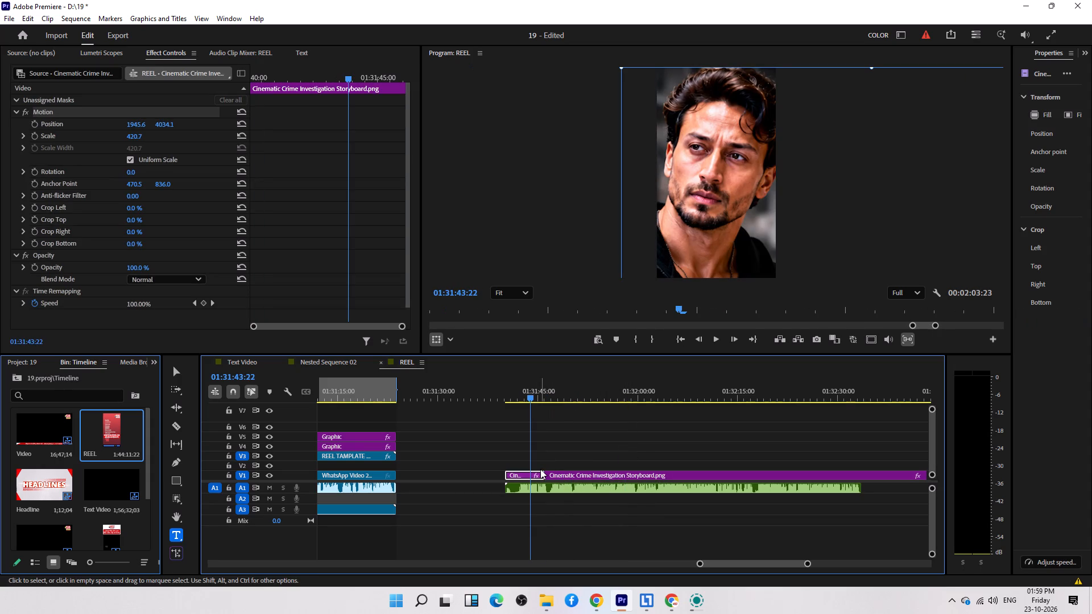
{"action": "left_click_drag", "start_coordinate": [543, 473], "coordinate": [532, 473]}
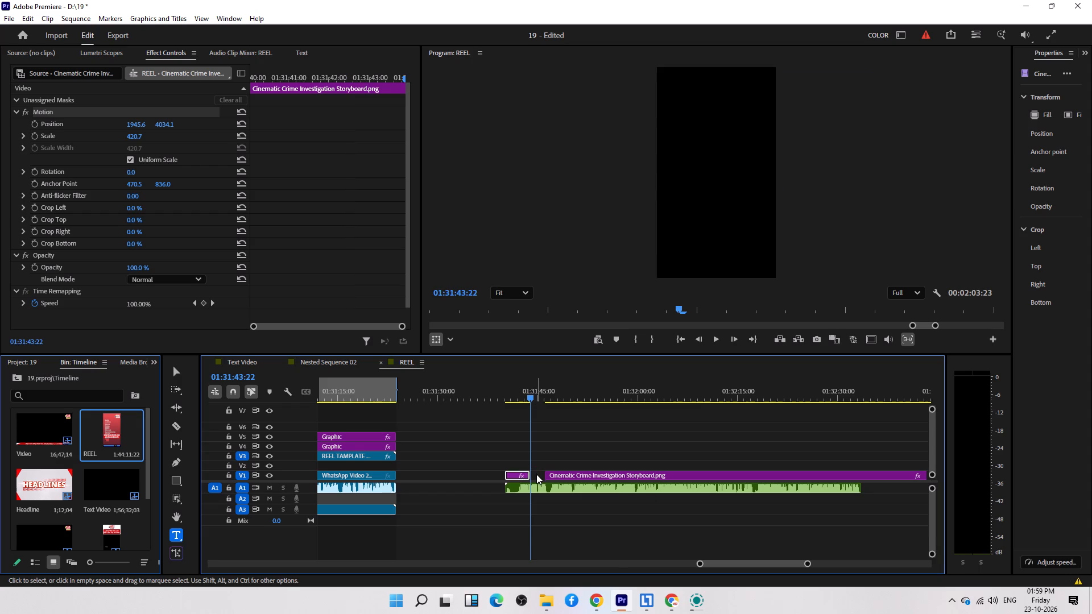
{"action": "left_click", "coordinate": [536, 474]}
{"action": "key", "text": "Delete"}
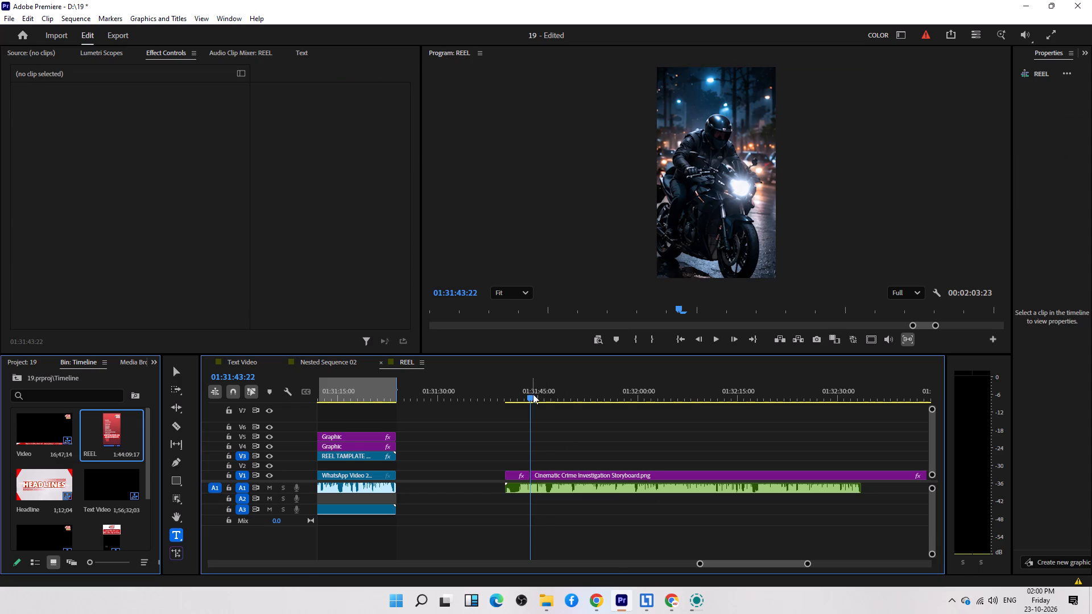
Cut the motorcycle rider clip at 01:31:46:17, remove its remainder and close the gap.
{"action": "left_click_drag", "start_coordinate": [533, 394], "coordinate": [551, 399]}
{"action": "key", "text": "z"}
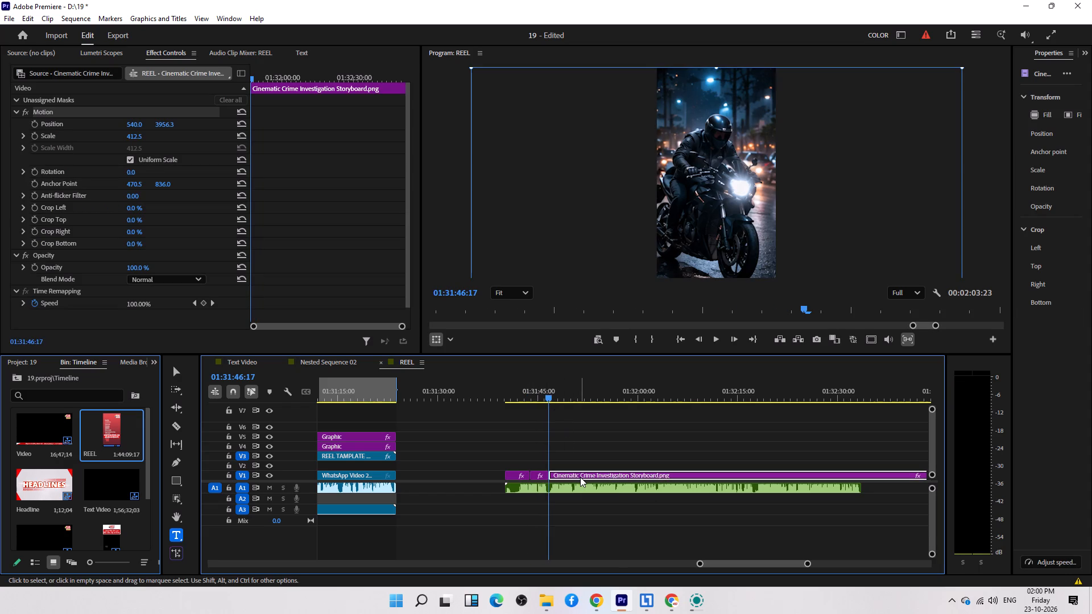
{"action": "key", "text": "Delete"}
{"action": "left_click", "coordinate": [579, 478]}
{"action": "key", "text": "Delete"}
Cut the third clip, with the masked women and police, at 01:31:50:00, remove the remainder and close the gap.
{"action": "left_click_drag", "start_coordinate": [551, 396], "coordinate": [559, 397]}
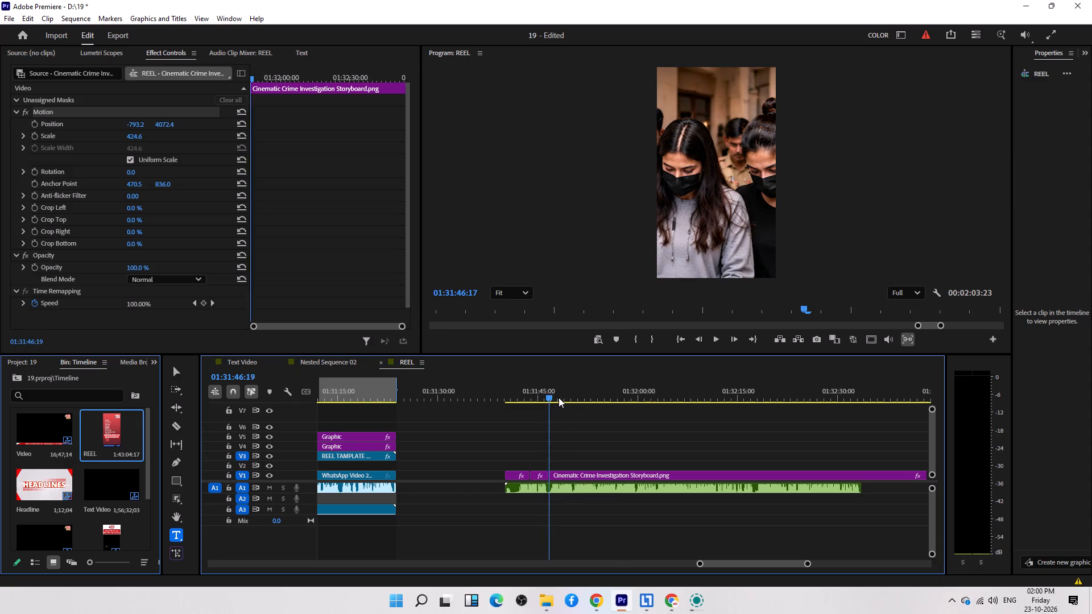
{"action": "left_click_drag", "start_coordinate": [559, 397], "coordinate": [573, 402]}
{"action": "key", "text": "z"}
{"action": "key", "text": "Delete"}
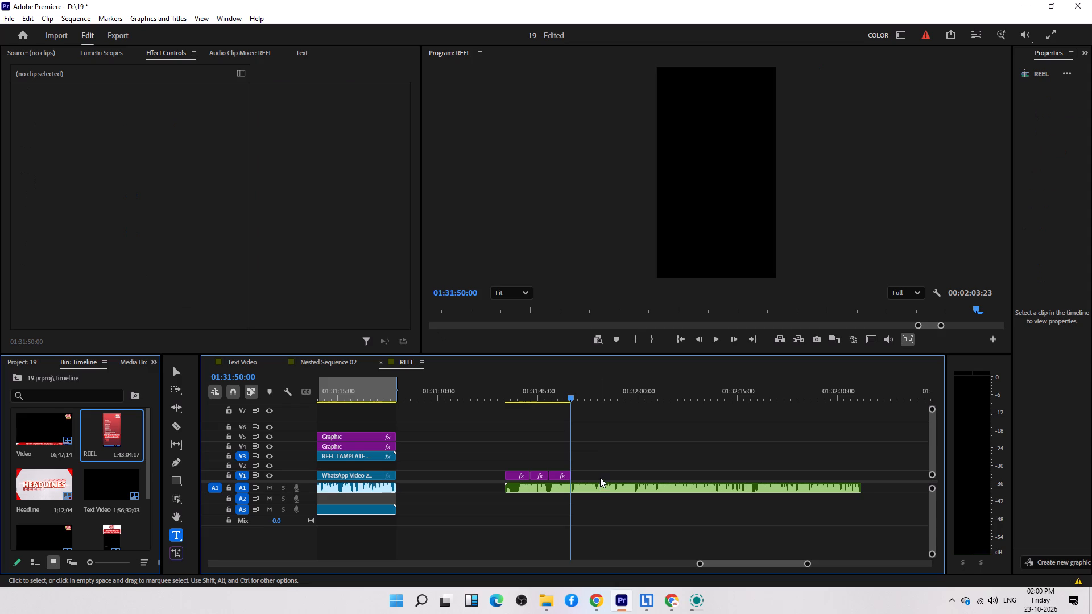
{"action": "left_click", "coordinate": [600, 476]}
{"action": "key", "text": "Delete"}
Cut the clip of the masked women at the airport at 01:31:53:15, remove the remainder and close the gap.
{"action": "left_click_drag", "start_coordinate": [572, 388], "coordinate": [588, 397]}
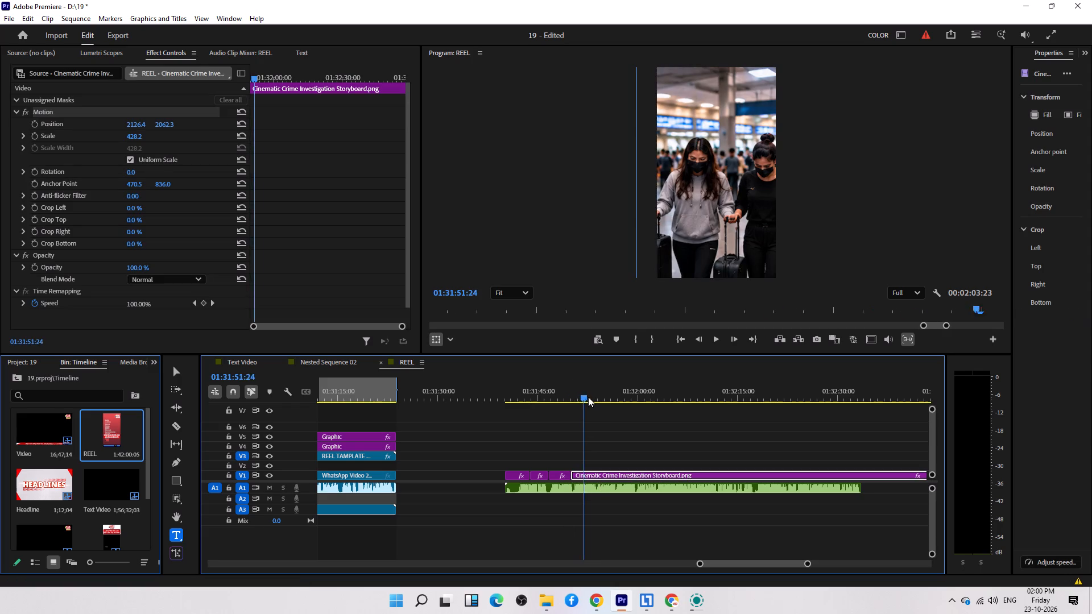
{"action": "left_click_drag", "start_coordinate": [588, 397], "coordinate": [597, 399]}
{"action": "key", "text": "z"}
{"action": "key", "text": "Delete"}
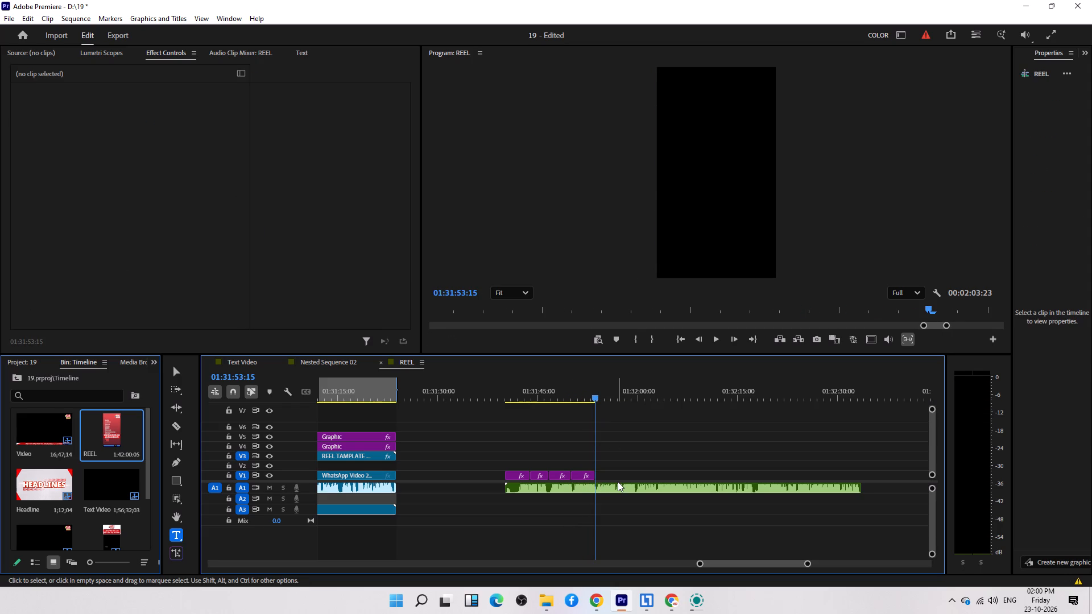
{"action": "left_click", "coordinate": [618, 476]}
{"action": "key", "text": "Delete"}
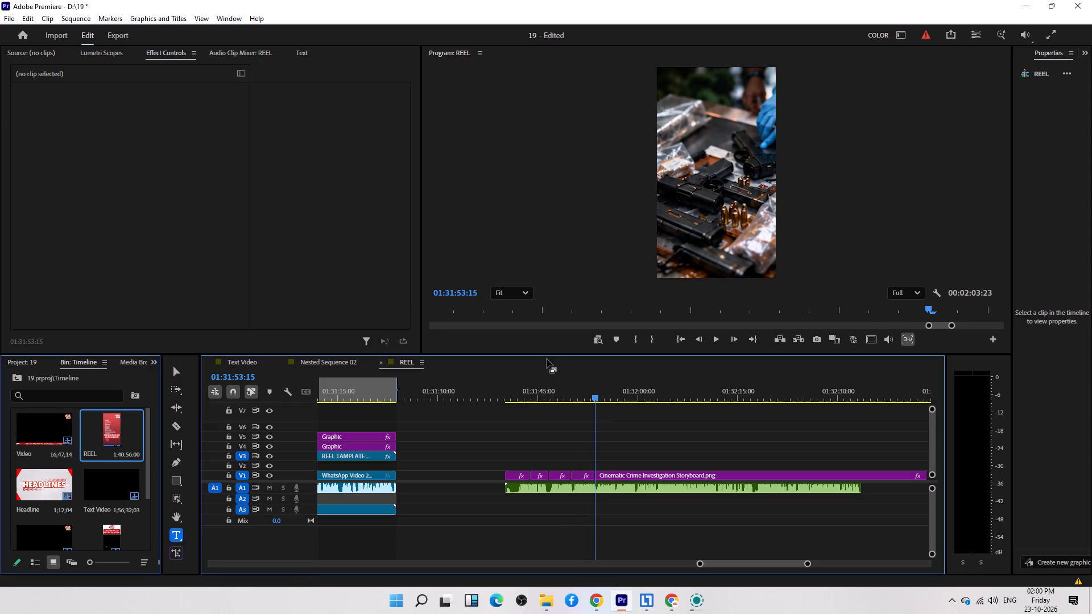
Cut the guns and bullets clip at about 01:31:56, remove the remainder and close the gap.
{"action": "left_click_drag", "start_coordinate": [591, 397], "coordinate": [598, 398]}
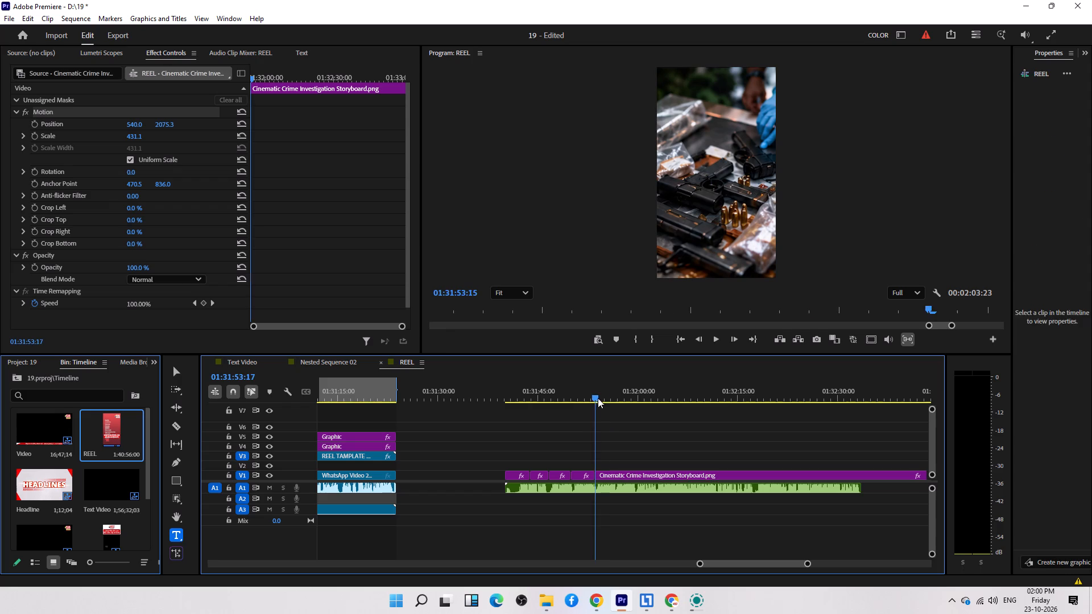
{"action": "left_click_drag", "start_coordinate": [598, 398], "coordinate": [628, 410]}
{"action": "key", "text": "z"}
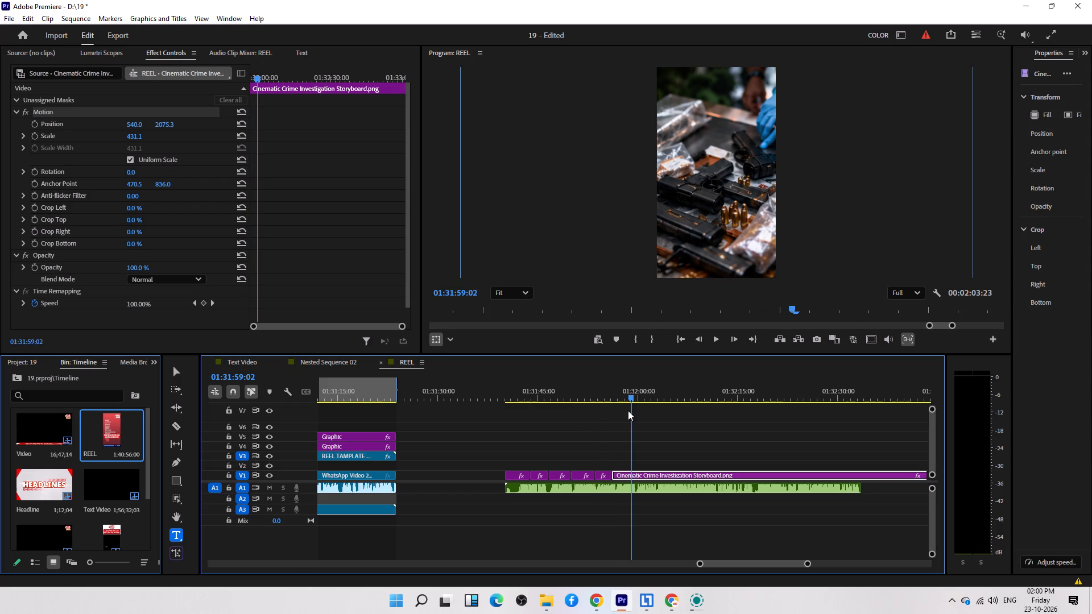
{"action": "left_click_drag", "start_coordinate": [628, 410], "coordinate": [628, 410]}
{"action": "key", "text": "Delete"}
{"action": "left_click", "coordinate": [651, 471]}
{"action": "key", "text": "Delete"}
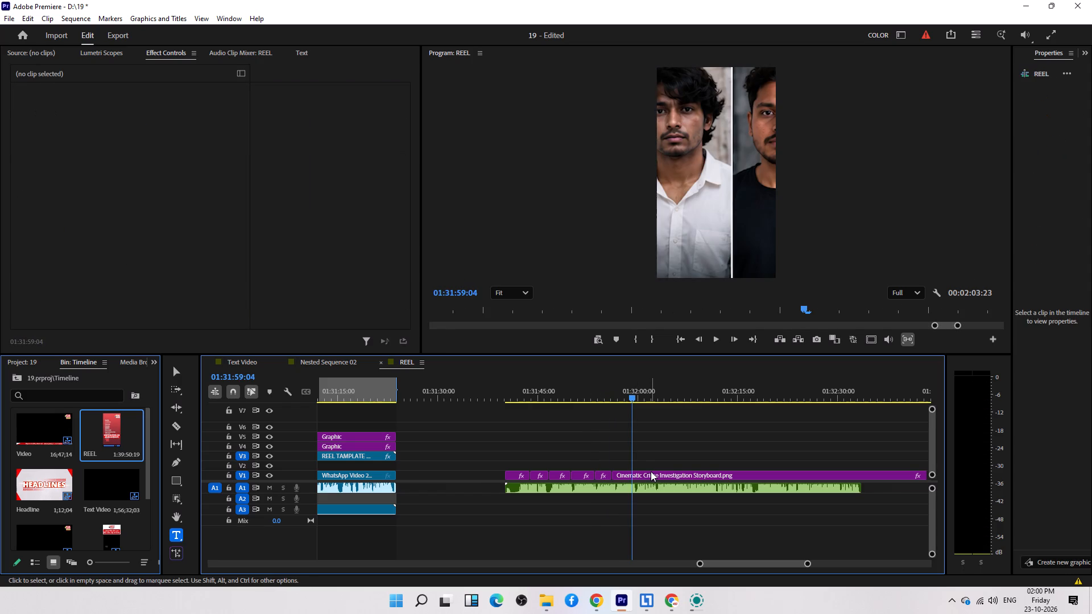
Cut the clip of the two men's split portraits at 01:31:59:14, remove the remainder and close the gap.
{"action": "left_click", "coordinate": [630, 395]}
{"action": "key", "text": "z"}
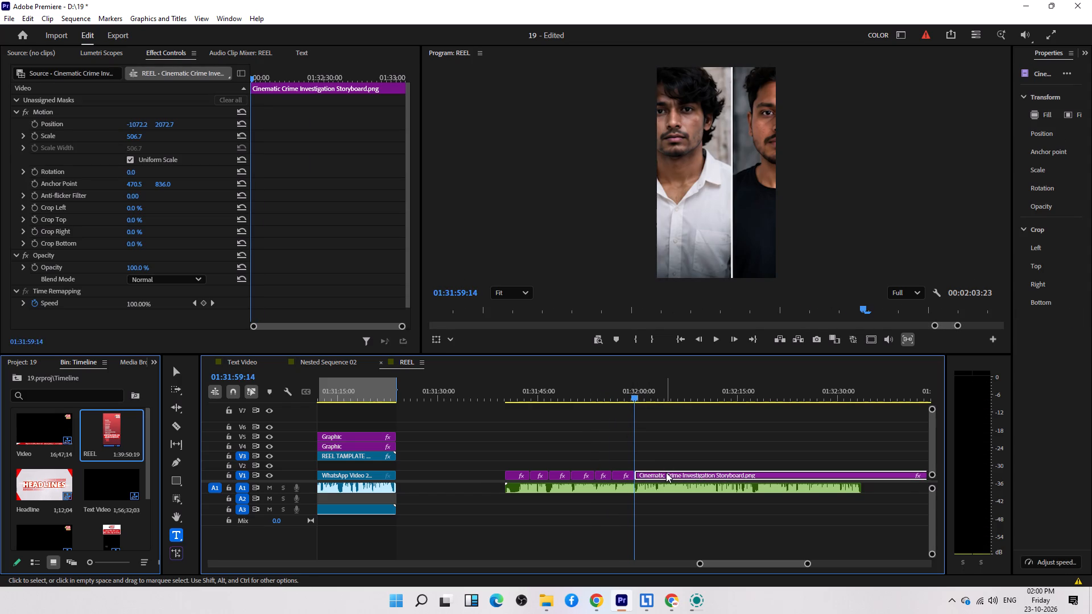
{"action": "key", "text": "Delete"}
{"action": "left_click", "coordinate": [660, 473]}
{"action": "key", "text": "Delete"}
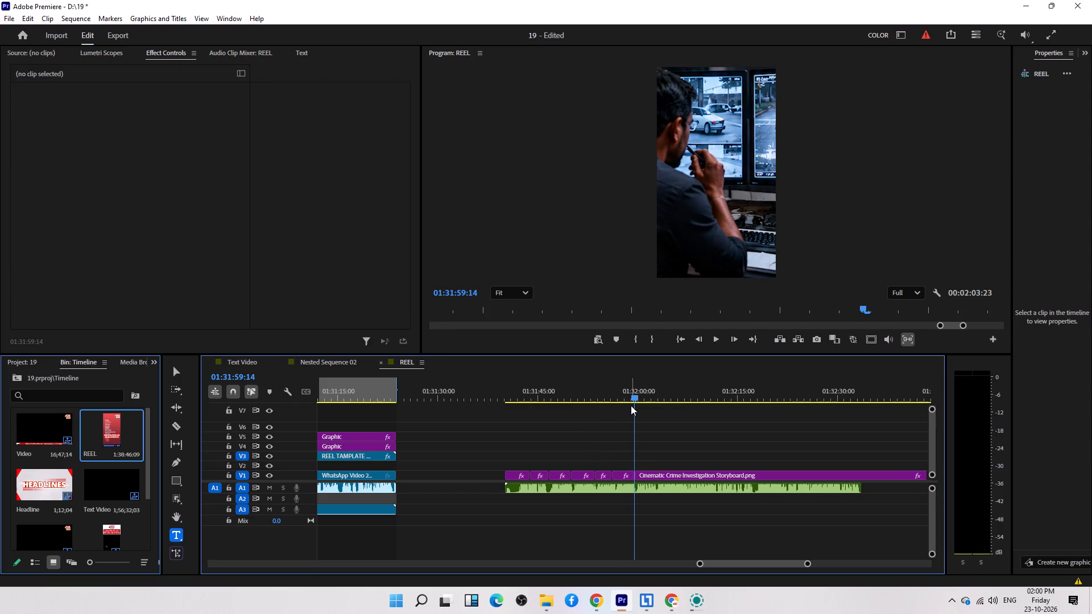
Cut the clip of the man watching surveillance monitors at 01:32:02:20, remove the remainder and close the gap.
{"action": "left_click_drag", "start_coordinate": [632, 398], "coordinate": [655, 410]}
{"action": "key", "text": "z"}
{"action": "key", "text": "Delete"}
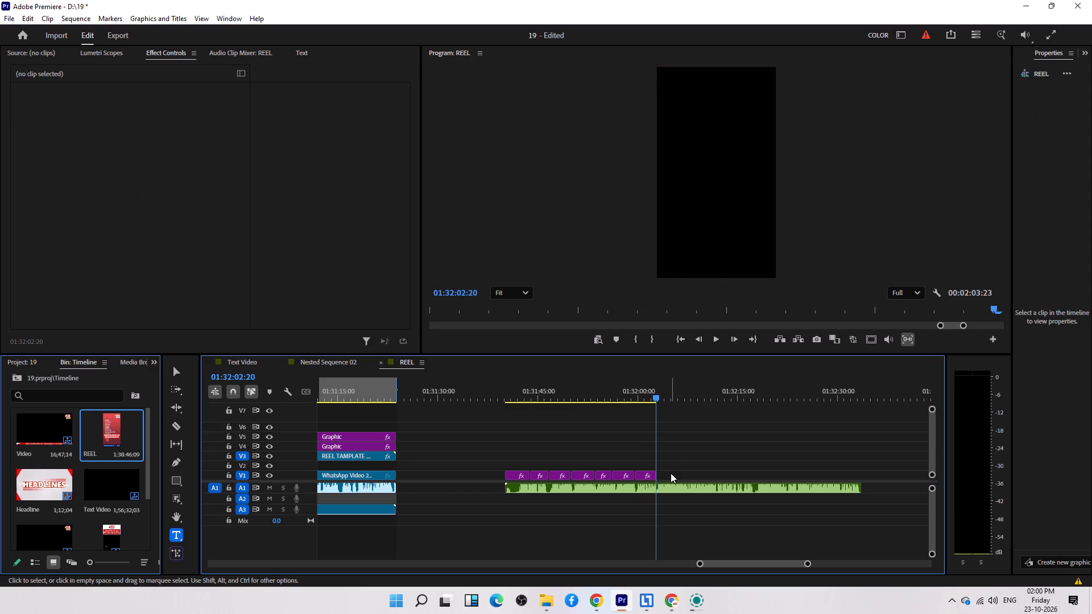
{"action": "left_click", "coordinate": [671, 473]}
{"action": "key", "text": "Delete"}
Cut the clip of the bearded man and hooded figure at 01:32:05:07, remove the remainder and close the gap.
{"action": "left_click_drag", "start_coordinate": [654, 397], "coordinate": [676, 403]}
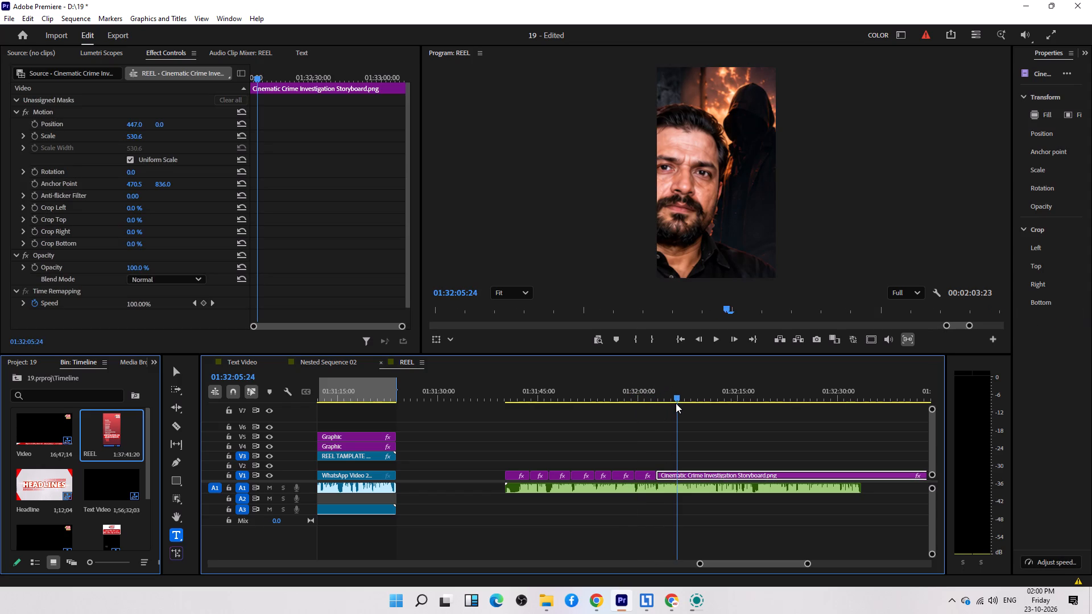
{"action": "left_click_drag", "start_coordinate": [676, 403], "coordinate": [671, 406]}
{"action": "key", "text": "z"}
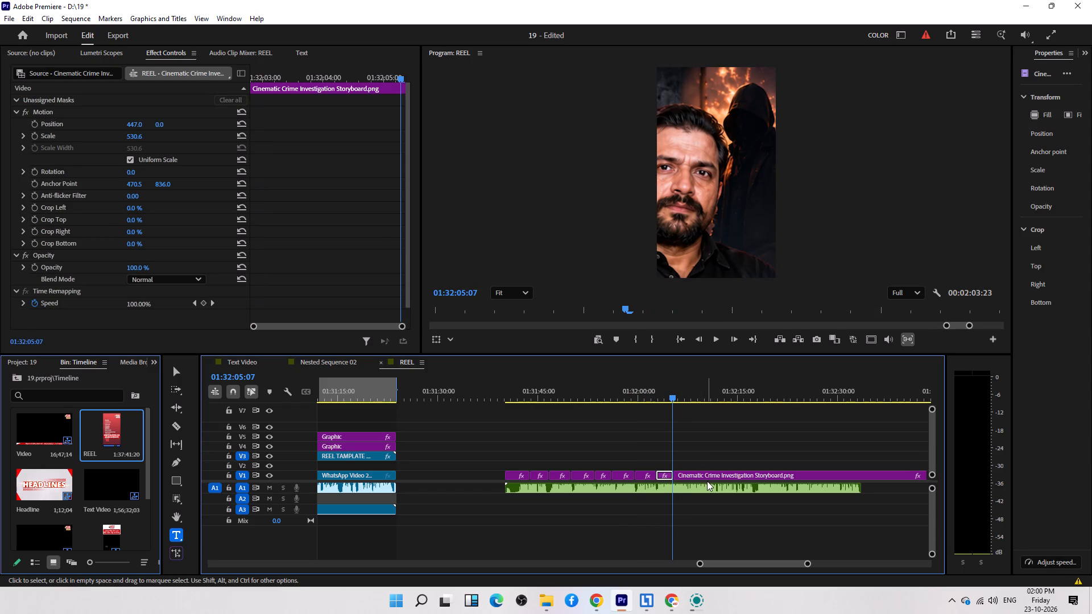
{"action": "left_click", "coordinate": [707, 473]}
{"action": "key", "text": "Delete"}
{"action": "left_click", "coordinate": [706, 471]}
{"action": "key", "text": "Delete"}
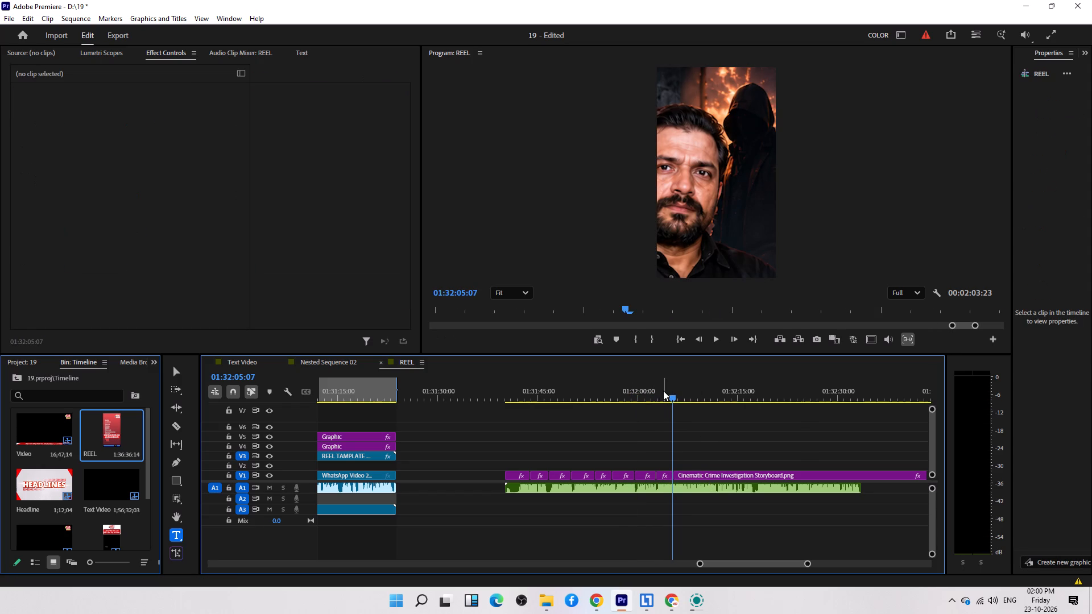
Cut the night-time building clip at about 01:32:07, remove the remainder and close the gap.
{"action": "left_click_drag", "start_coordinate": [669, 394], "coordinate": [712, 417]}
{"action": "key", "text": "z"}
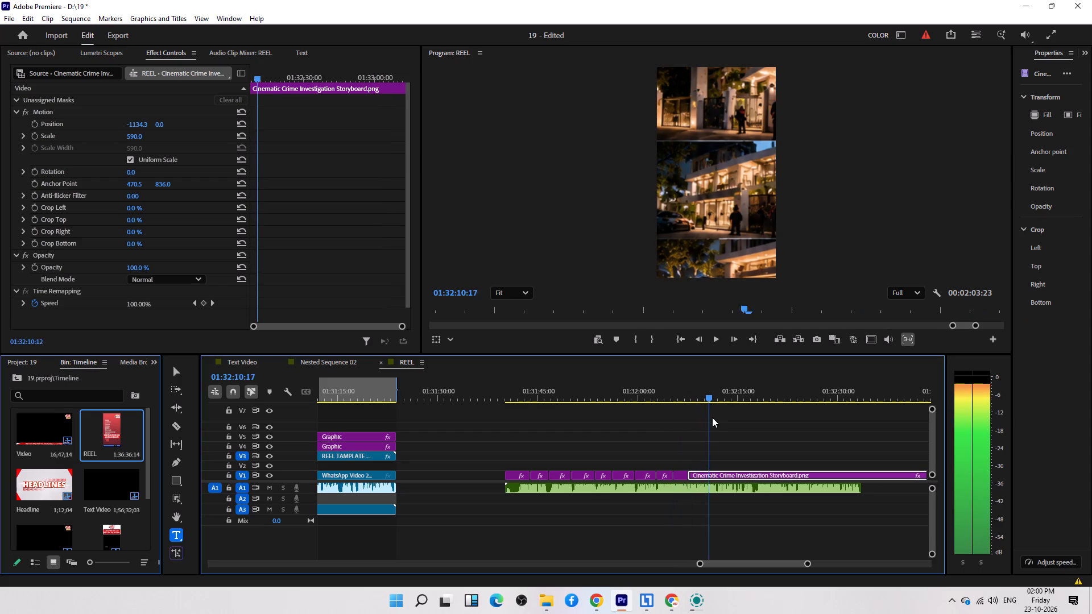
{"action": "left_click_drag", "start_coordinate": [712, 417], "coordinate": [714, 418]}
{"action": "key", "text": "Delete"}
{"action": "left_click", "coordinate": [717, 472]}
{"action": "key", "text": "Delete"}
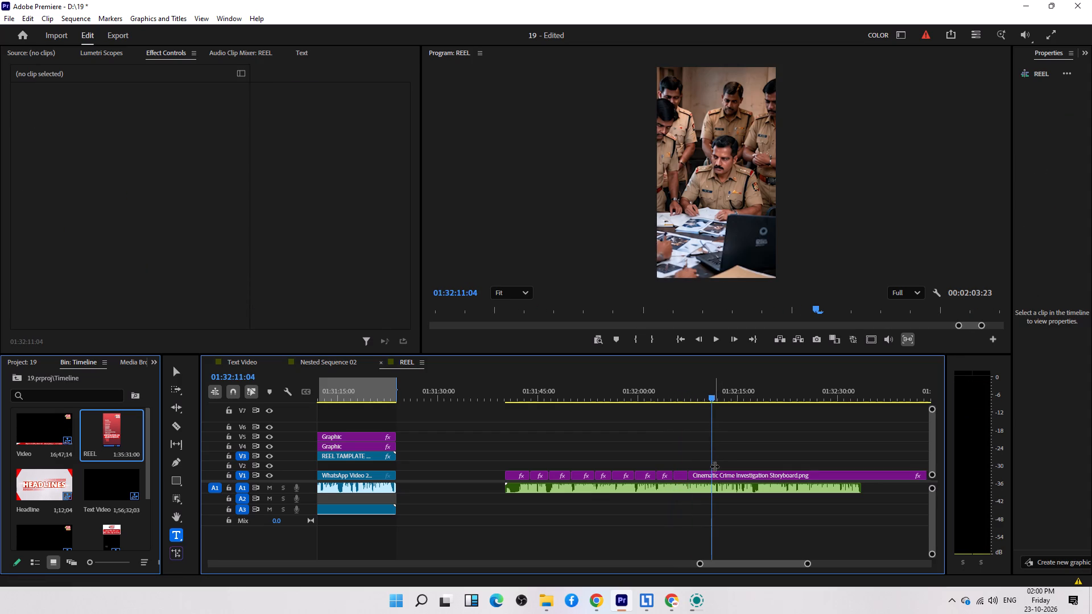
Cut the clip of the police officers at the desk at about 01:32:11, remove the remainder and close the gap.
{"action": "left_click_drag", "start_coordinate": [712, 398], "coordinate": [711, 397]}
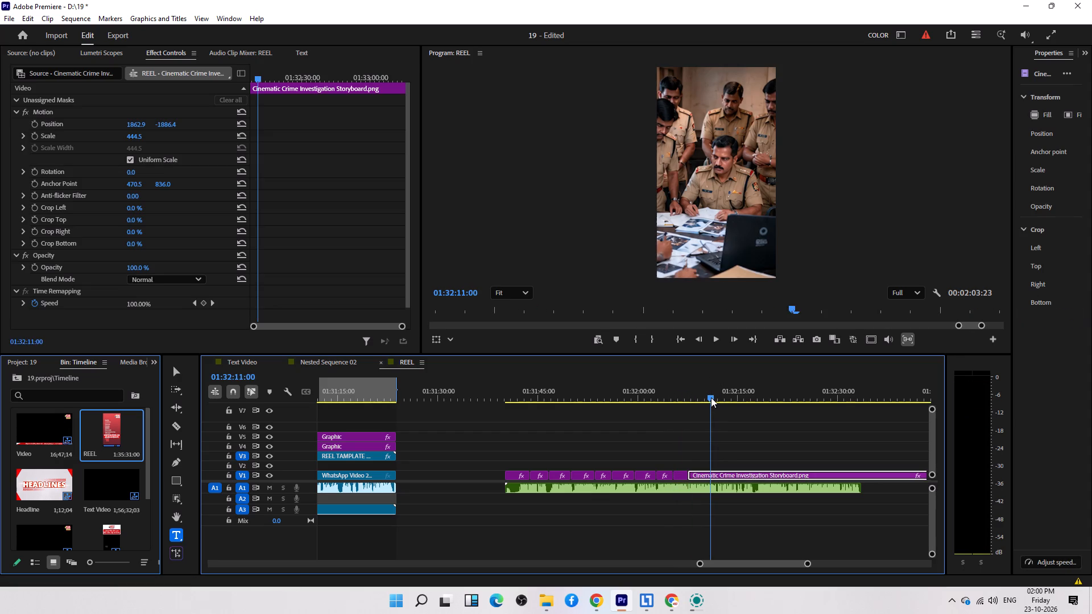
{"action": "left_click_drag", "start_coordinate": [711, 397], "coordinate": [725, 404]}
{"action": "key", "text": "z"}
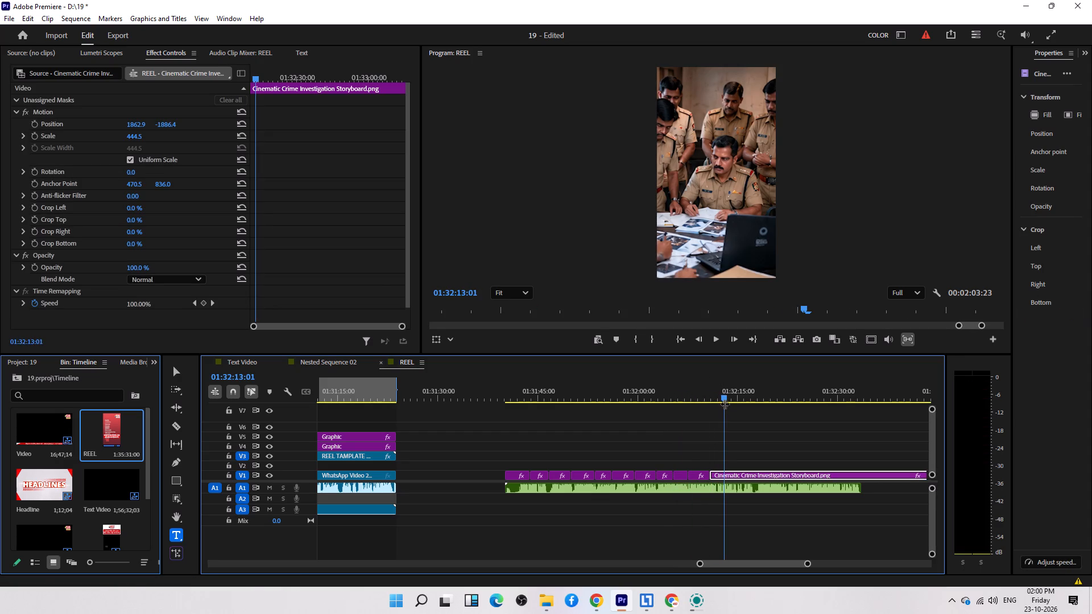
{"action": "key", "text": "Delete"}
{"action": "left_click", "coordinate": [734, 471]}
{"action": "key", "text": "Delete"}
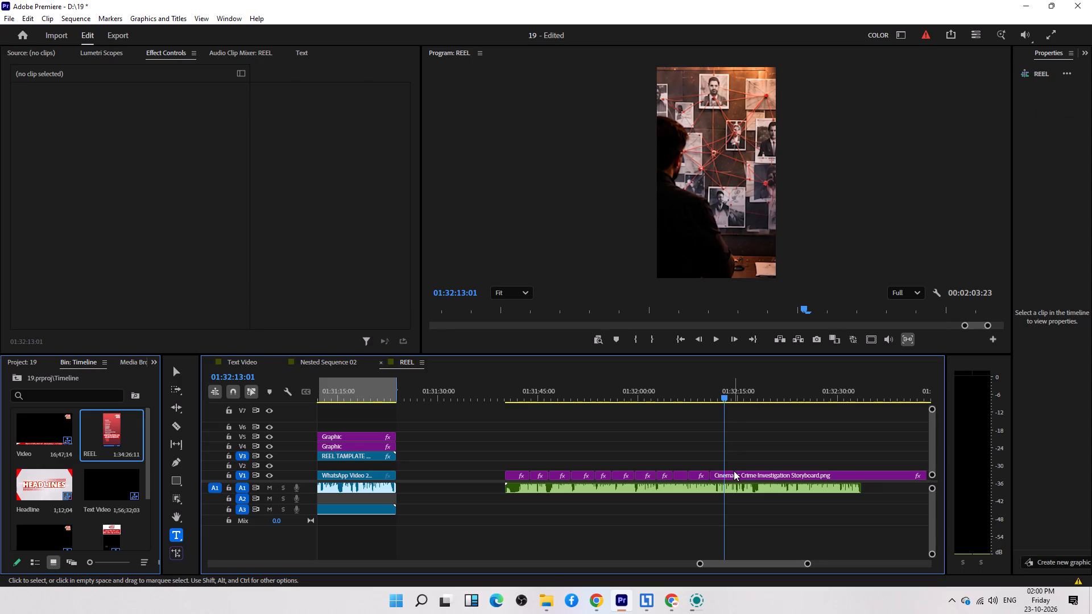
Cut the investigation board clip at 01:32:12:24, remove the remainder and close the gap.
{"action": "left_click", "coordinate": [723, 393]}
{"action": "key", "text": "z"}
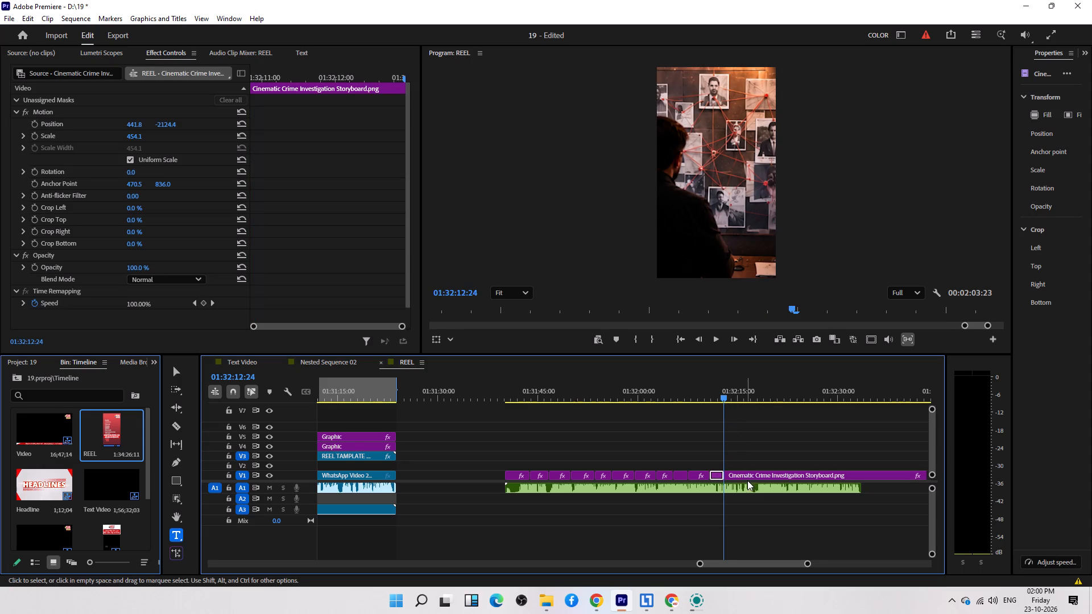
{"action": "left_click", "coordinate": [747, 475]}
{"action": "key", "text": "Delete"}
{"action": "left_click", "coordinate": [747, 473]}
{"action": "key", "text": "Delete"}
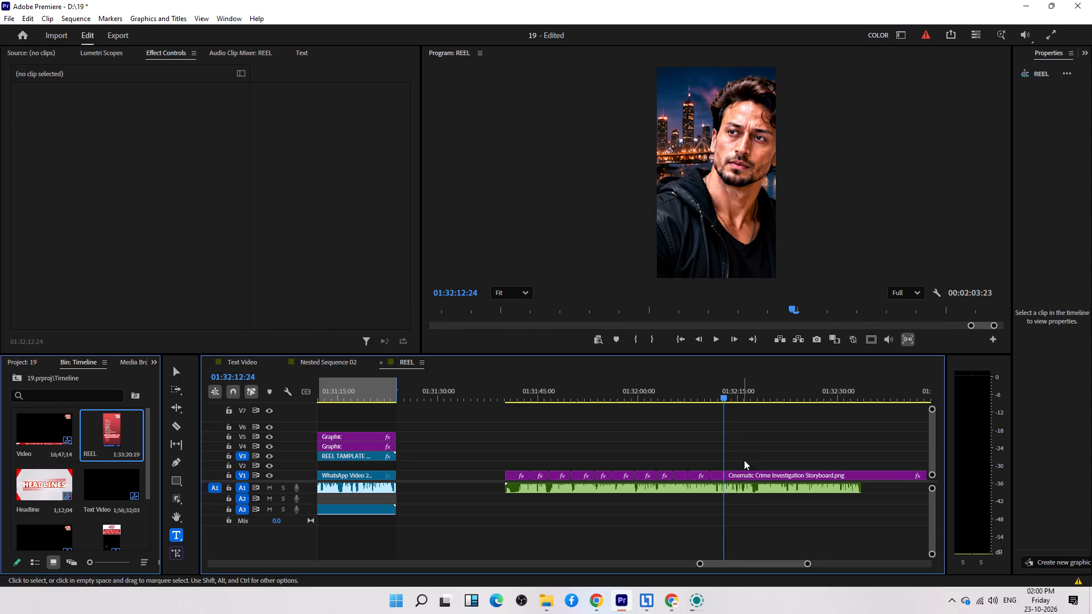
Cut the last storyboard clip, the man against the night skyline, at 01:32:15:05 and remove the remainder.
{"action": "left_click_drag", "start_coordinate": [726, 400], "coordinate": [741, 405]}
{"action": "key", "text": "z"}
{"action": "key", "text": "Delete"}
Duplicate the whole run of trimmed storyboard clips on V1 directly after its end at 01:32:15:05.
{"action": "left_click_drag", "start_coordinate": [777, 450], "coordinate": [627, 478]}
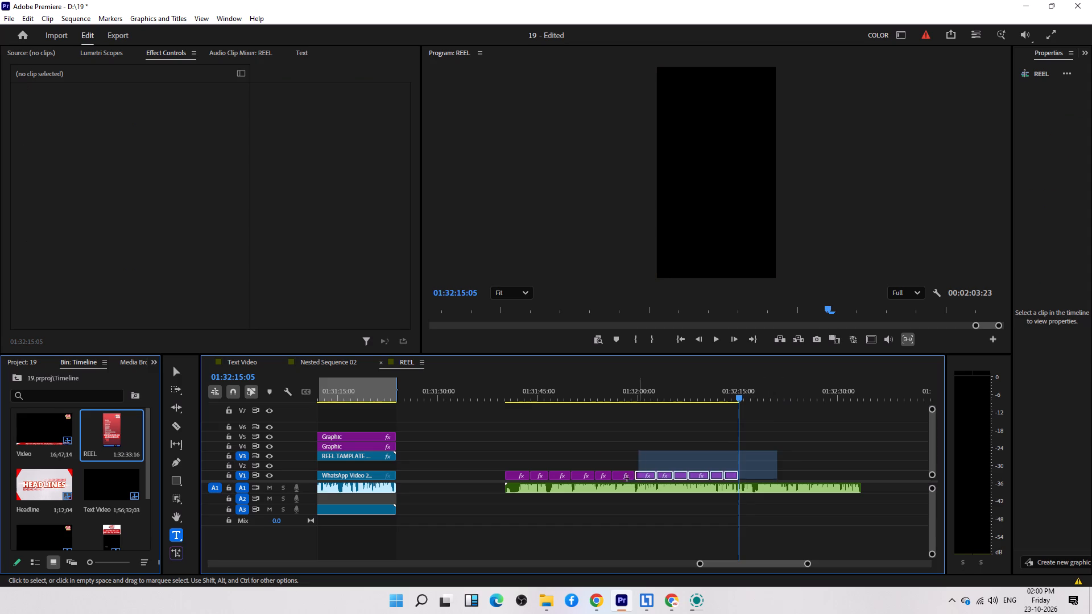
{"action": "left_click_drag", "start_coordinate": [627, 478], "coordinate": [518, 472]}
{"action": "key", "text": "ctrl+c"}
{"action": "key", "text": "ctrl+v"}
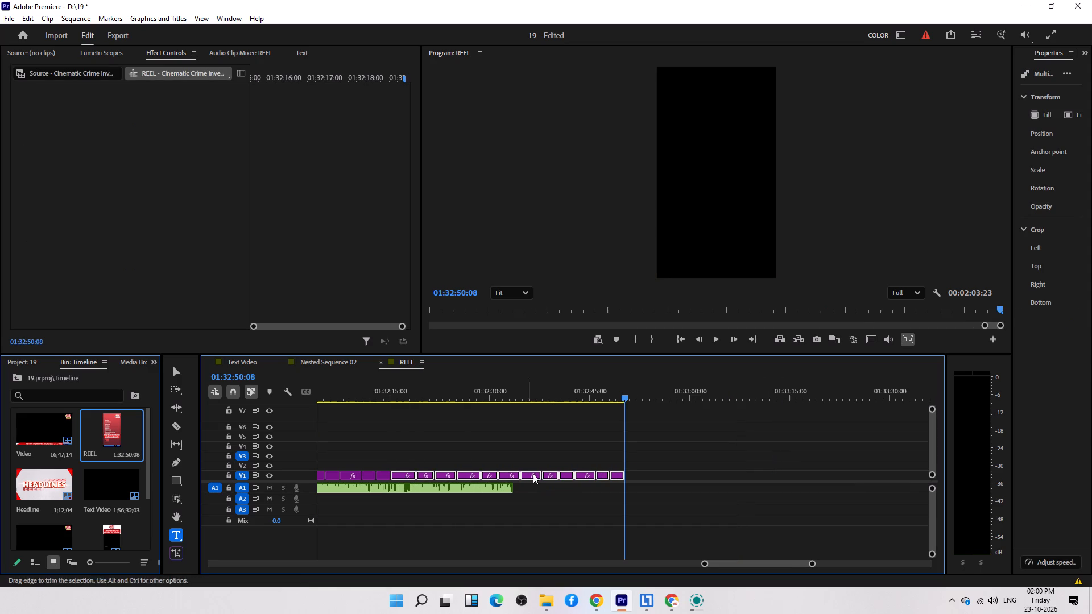
Cut the duplicated storyboard run on V1 at 01:32:33:16, where the voice audio ends.
{"action": "key", "text": "Up"}
{"action": "key", "text": "z"}
{"action": "key", "text": "Up"}
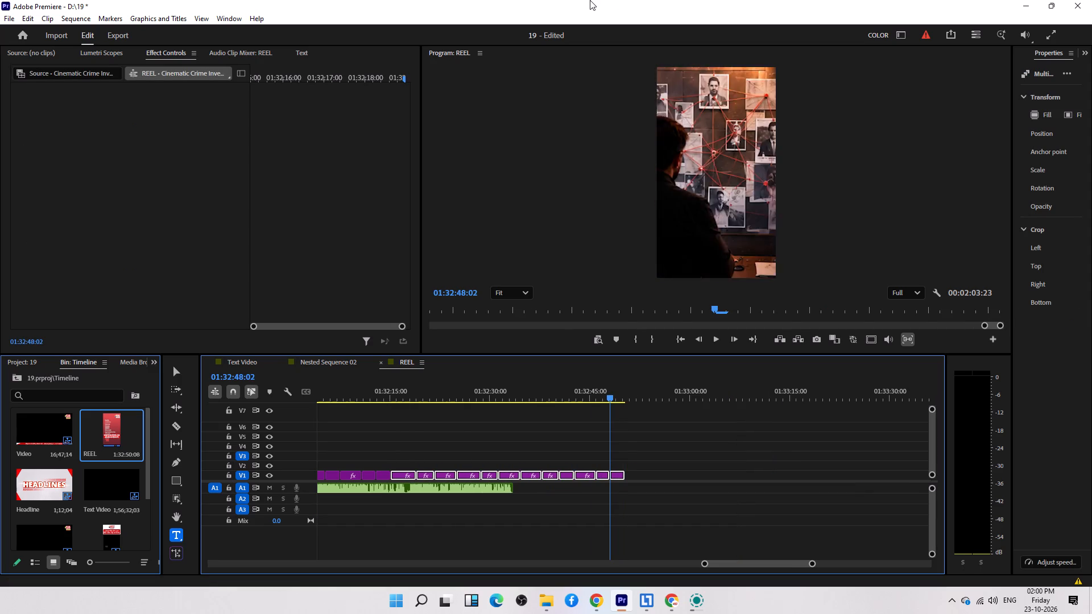
{"action": "key", "text": "Up"}
{"action": "key", "text": "Up"}
{"action": "key", "text": "Up"}
{"action": "key", "text": "Up"}
{"action": "key", "text": "Up"}
{"action": "key", "text": "z"}
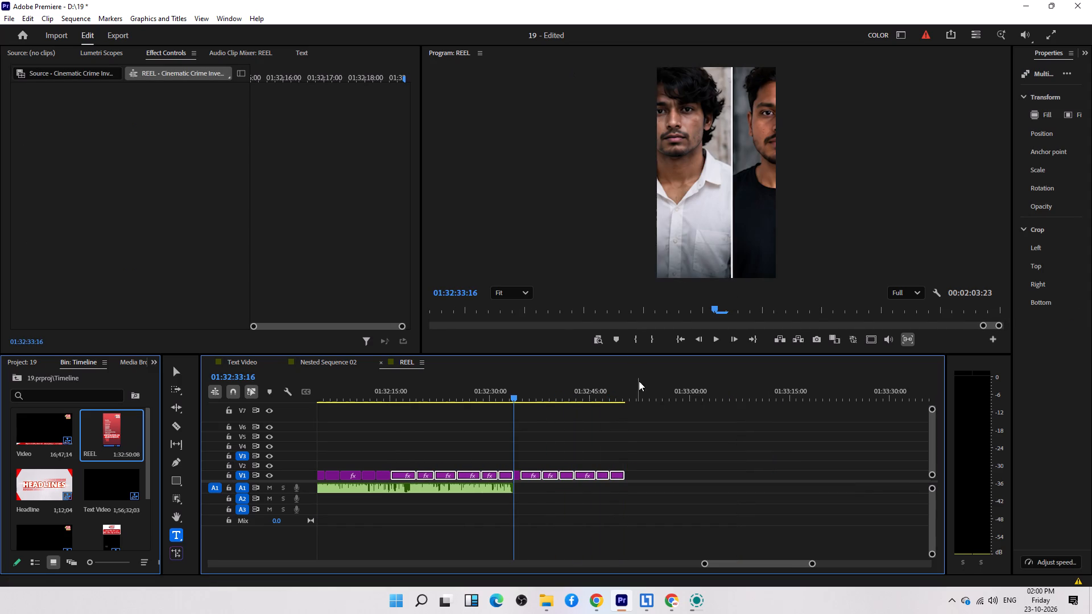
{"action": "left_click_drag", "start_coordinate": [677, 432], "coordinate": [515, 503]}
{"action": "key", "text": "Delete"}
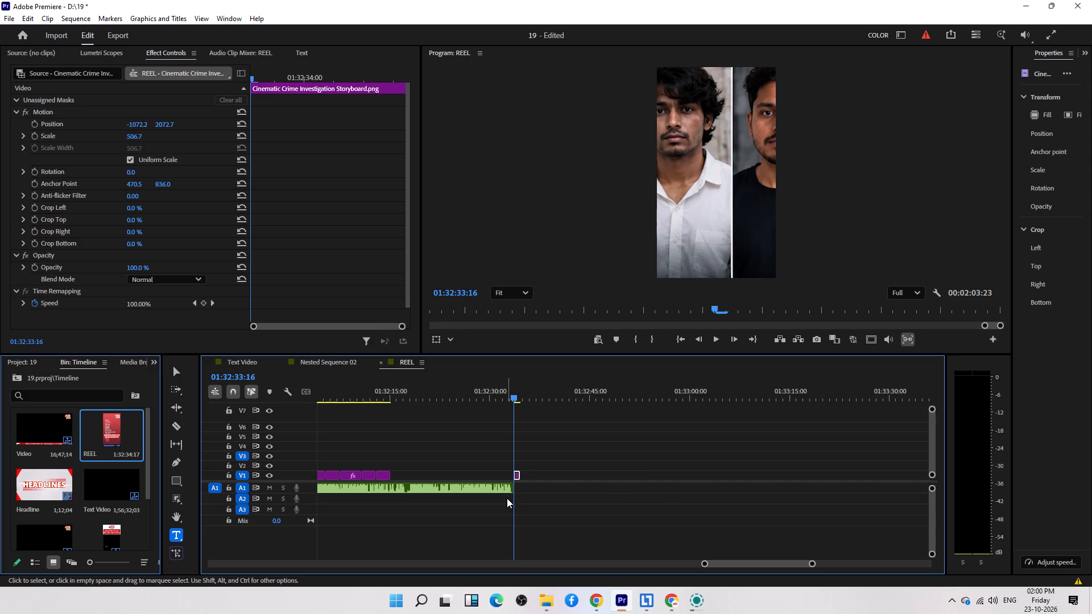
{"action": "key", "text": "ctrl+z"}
Remove all duplicated storyboard clips after the cut at 01:32:33:16.
{"action": "left_click_drag", "start_coordinate": [648, 463], "coordinate": [532, 492]}
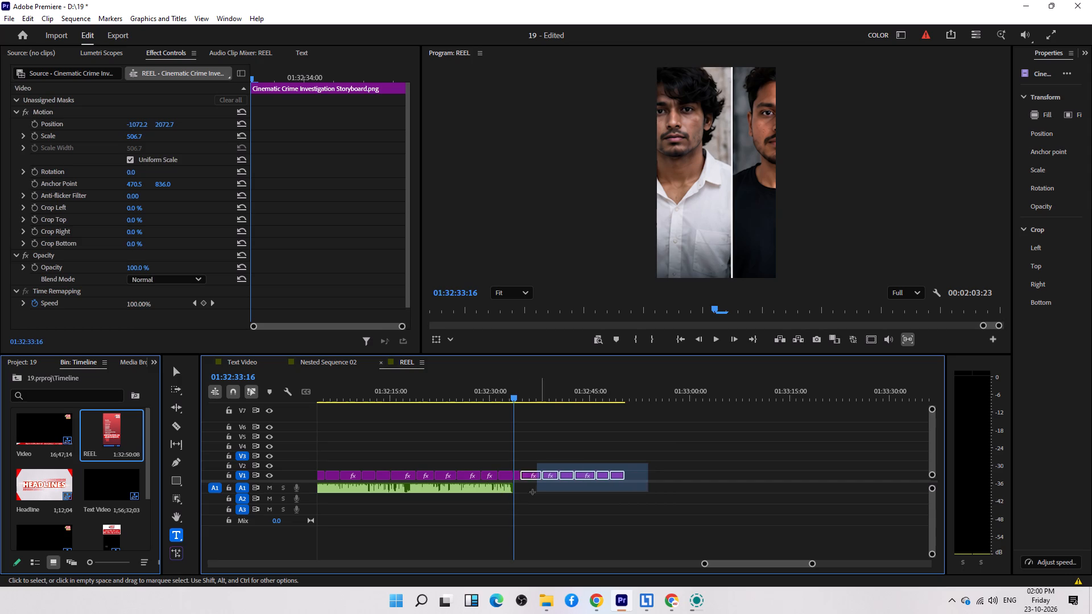
{"action": "left_click_drag", "start_coordinate": [532, 492], "coordinate": [516, 488]}
{"action": "key", "text": "Delete"}
Copy the news music clip on A2 from the earlier logo-branded reel and paste it at this reel's start, 01:31:40:02.
{"action": "scroll", "coordinate": [515, 488], "scroll_direction": "up", "scroll_amount": 17}
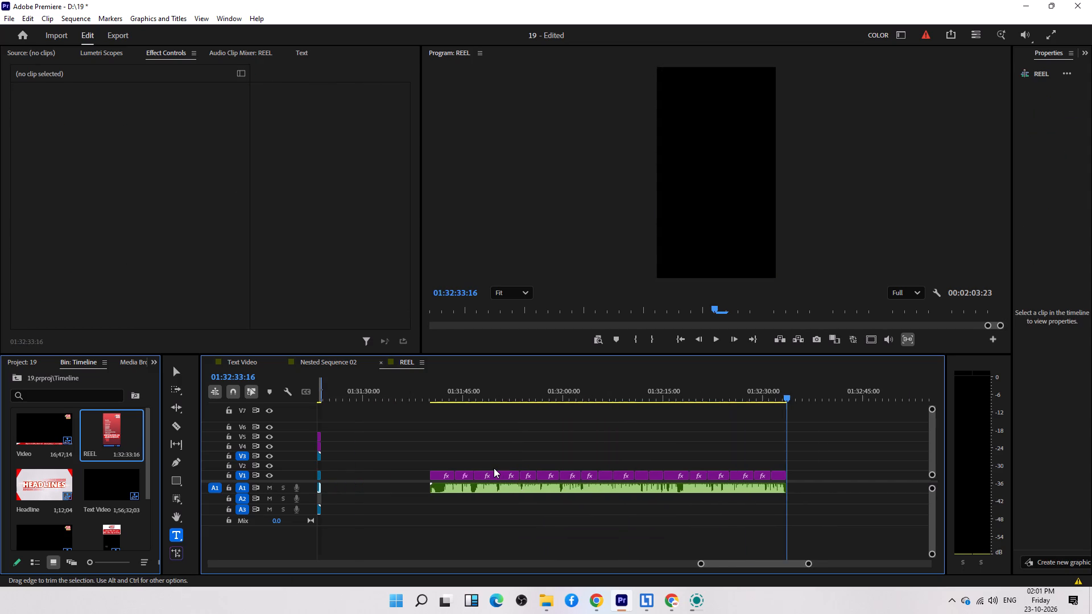
{"action": "scroll", "coordinate": [494, 468], "scroll_direction": "up", "scroll_amount": 1}
{"action": "key", "text": "Up"}
{"action": "key", "text": "Up"}
{"action": "key", "text": "Up"}
{"action": "key", "text": "Up"}
{"action": "key", "text": "Up"}
{"action": "key", "text": "Up"}
{"action": "key", "text": "Up"}
{"action": "key", "text": "Up"}
{"action": "key", "text": "Up"}
{"action": "key", "text": "Up"}
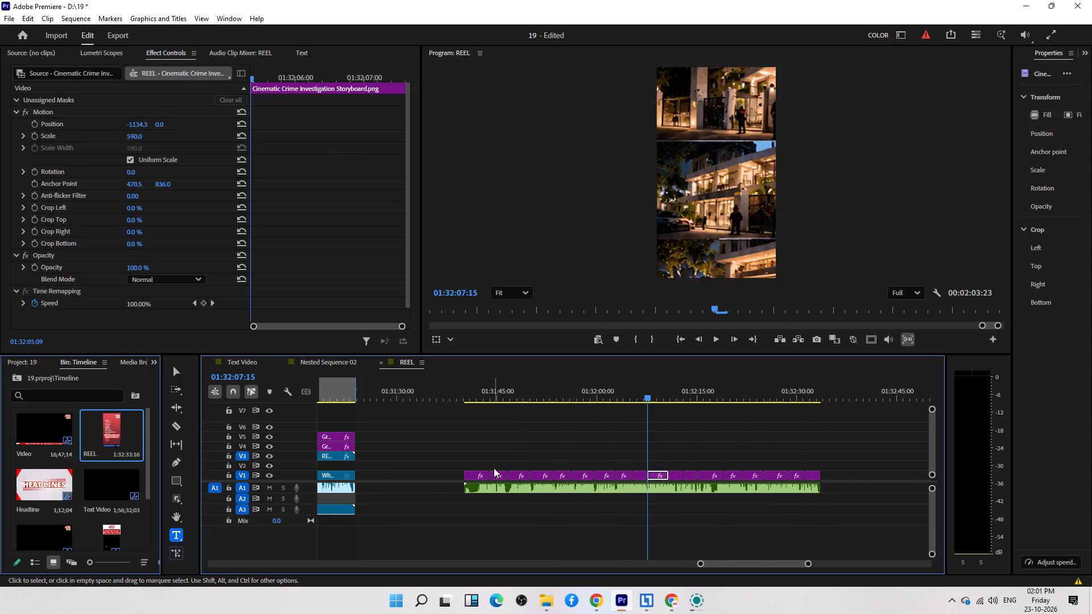
{"action": "key", "text": "Up"}
{"action": "key", "text": "Up"}
{"action": "key", "text": "Up"}
{"action": "key", "text": "Up"}
{"action": "key", "text": "Up"}
{"action": "key", "text": "Up"}
{"action": "key", "text": "Up"}
{"action": "key", "text": "Up"}
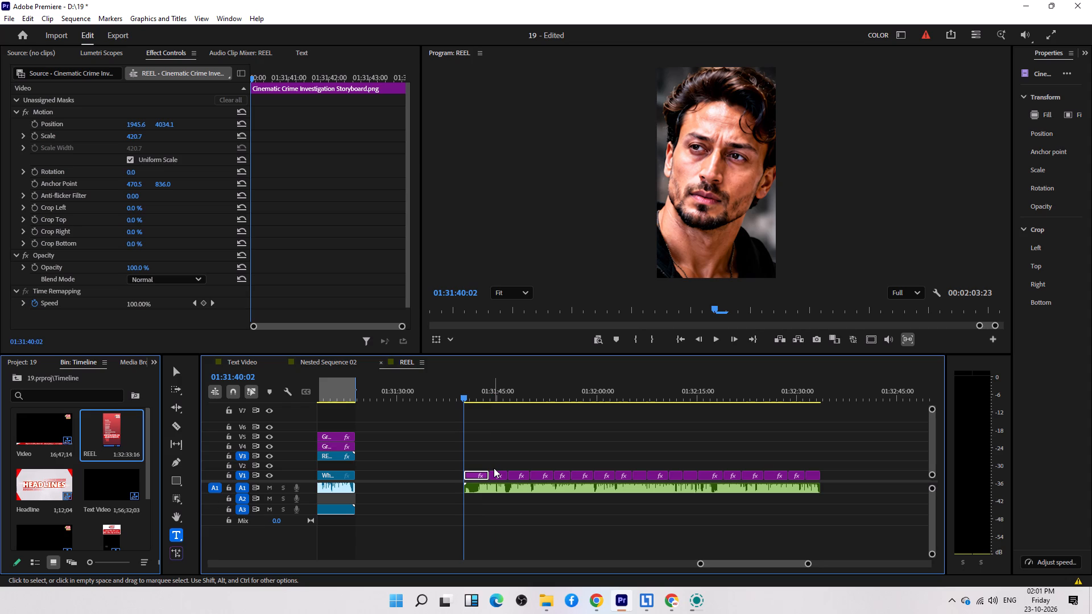
{"action": "key", "text": "equal"}
{"action": "type", "text": "--"}
{"action": "key", "text": "minus"}
{"action": "scroll", "coordinate": [341, 510], "scroll_direction": "up", "scroll_amount": 6}
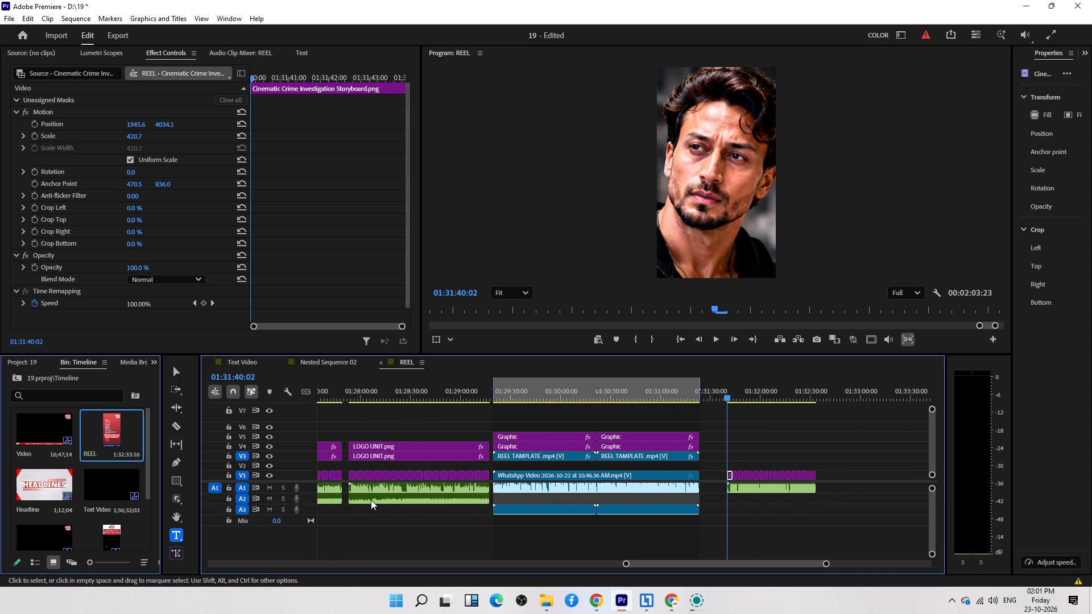
{"action": "left_click", "coordinate": [371, 500]}
{"action": "key", "text": "ctrl+c"}
{"action": "key", "text": "ctrl+v"}
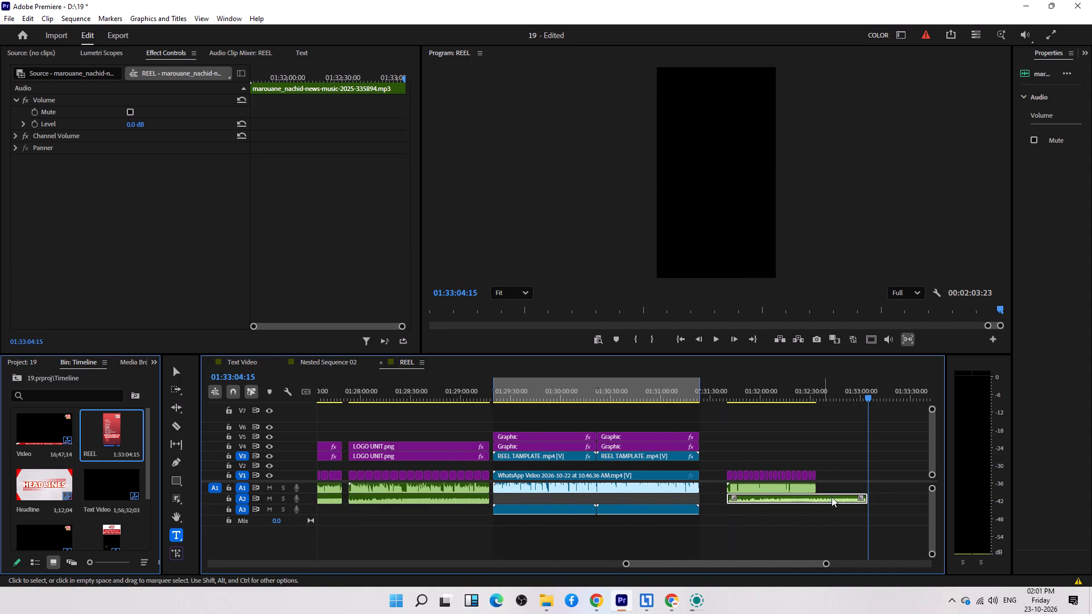
Trim the end of the pasted music clip to 01:32:33:16, level with the voice audio.
{"action": "left_click_drag", "start_coordinate": [866, 496], "coordinate": [816, 500]}
{"action": "left_click", "coordinate": [840, 474]}
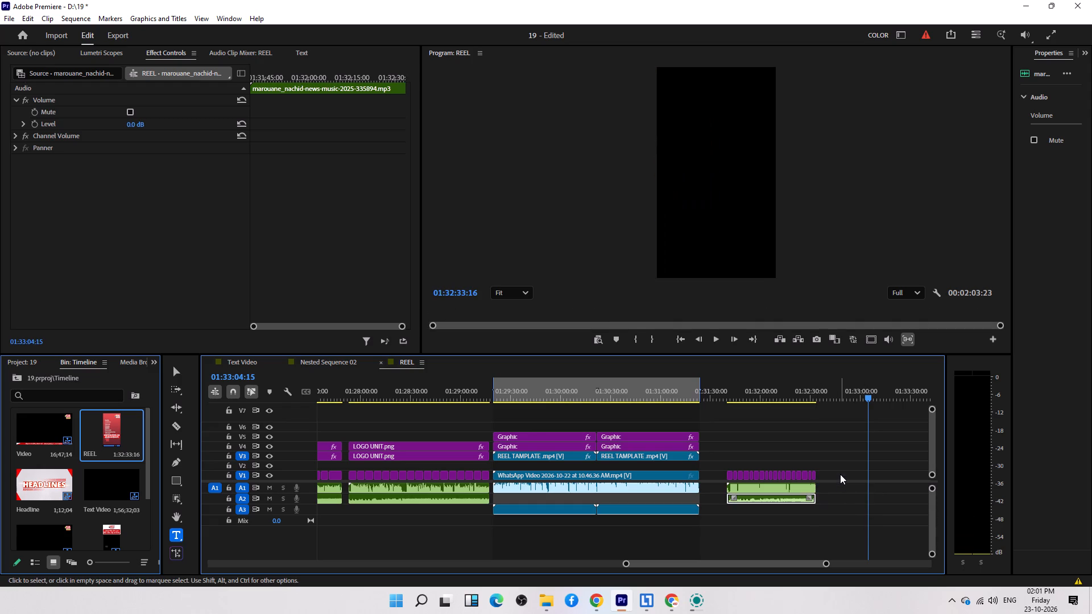
Copy the two stacked LOGO UNIT.png clips from an earlier reel and paste them at this reel's start, 01:31:40:02.
{"action": "key", "text": "Up"}
{"action": "key", "text": "Up"}
{"action": "key", "text": "Up"}
{"action": "key", "text": "Up"}
{"action": "key", "text": "Up"}
{"action": "key", "text": "Up"}
{"action": "key", "text": "Up"}
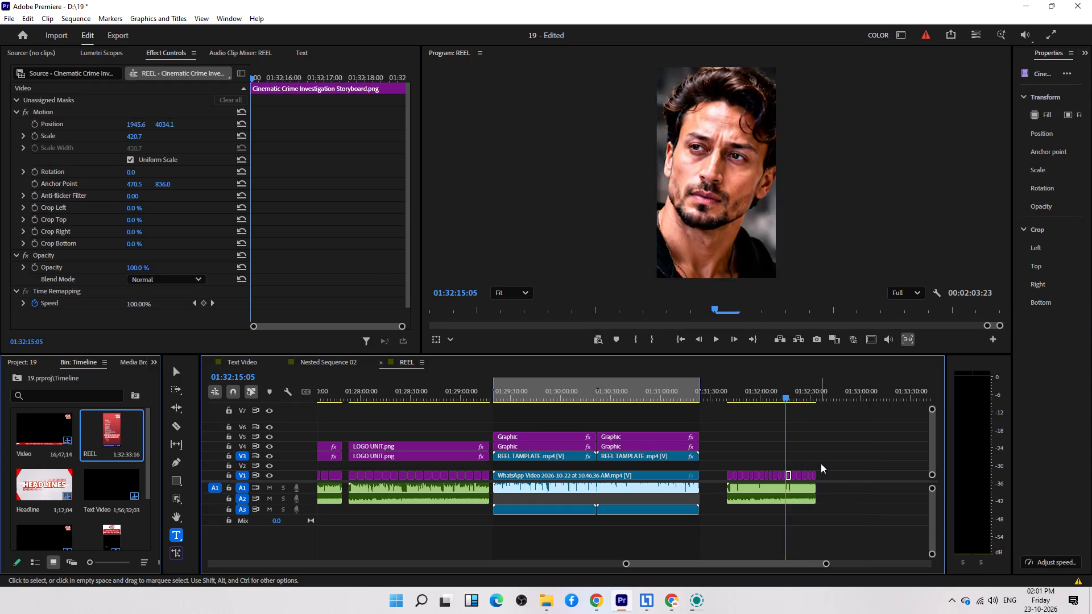
{"action": "key", "text": "Up"}
{"action": "key", "text": "Up"}
{"action": "key", "text": "Up"}
{"action": "key", "text": "Up"}
{"action": "key", "text": "Up"}
{"action": "key", "text": "Up"}
{"action": "key", "text": "Up"}
{"action": "key", "text": "Up"}
{"action": "key", "text": "Up"}
{"action": "key", "text": "Up"}
{"action": "key", "text": "Up"}
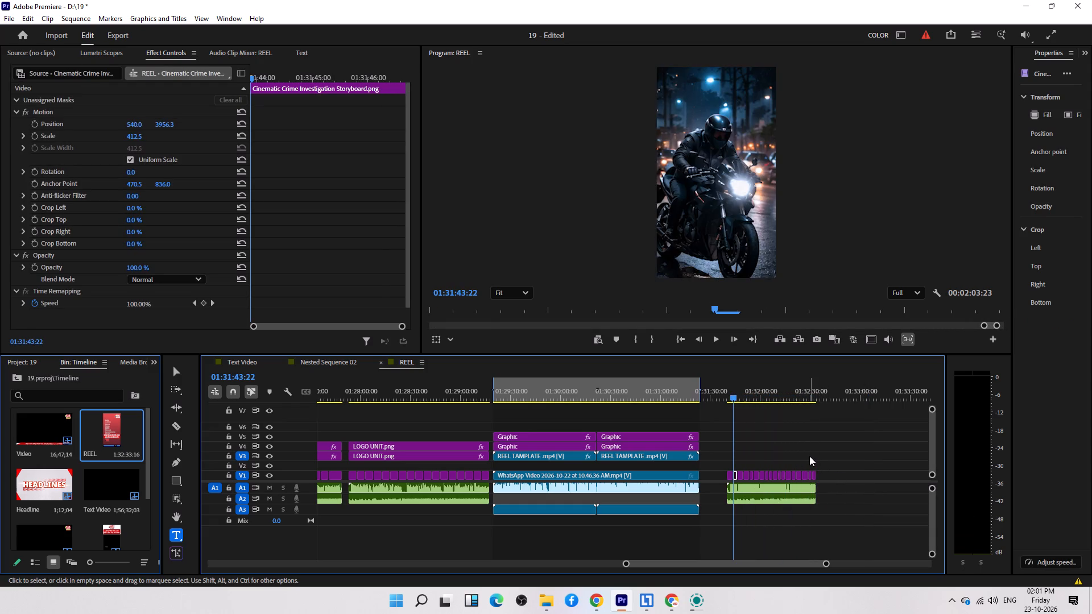
{"action": "key", "text": "Up"}
{"action": "scroll", "coordinate": [736, 465], "scroll_direction": "up", "scroll_amount": 6}
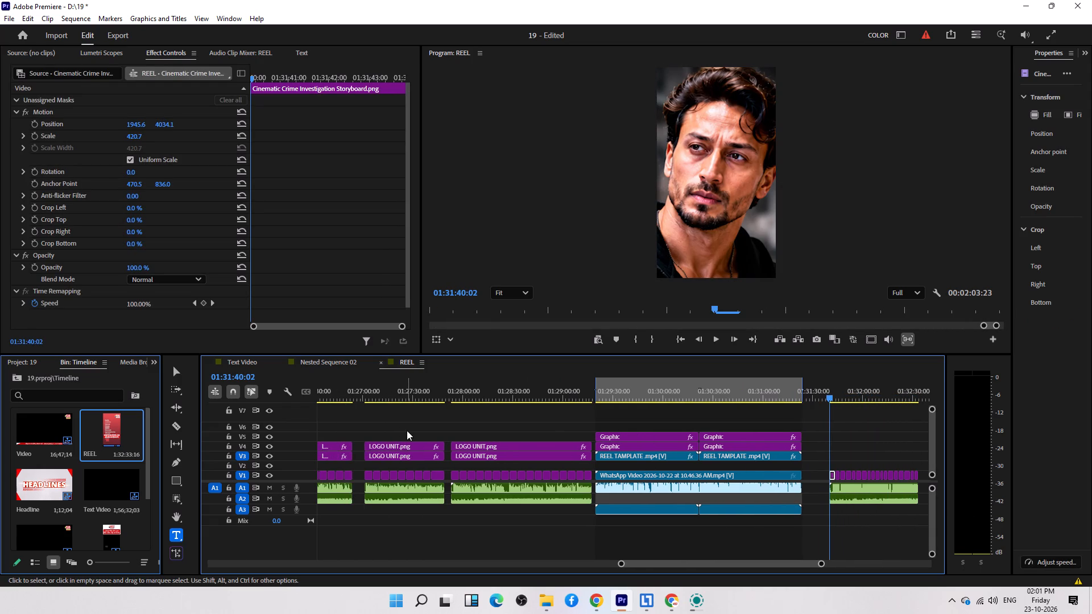
{"action": "left_click_drag", "start_coordinate": [402, 430], "coordinate": [419, 460]}
{"action": "key", "text": "ctrl+c"}
{"action": "key", "text": "ctrl+v"}
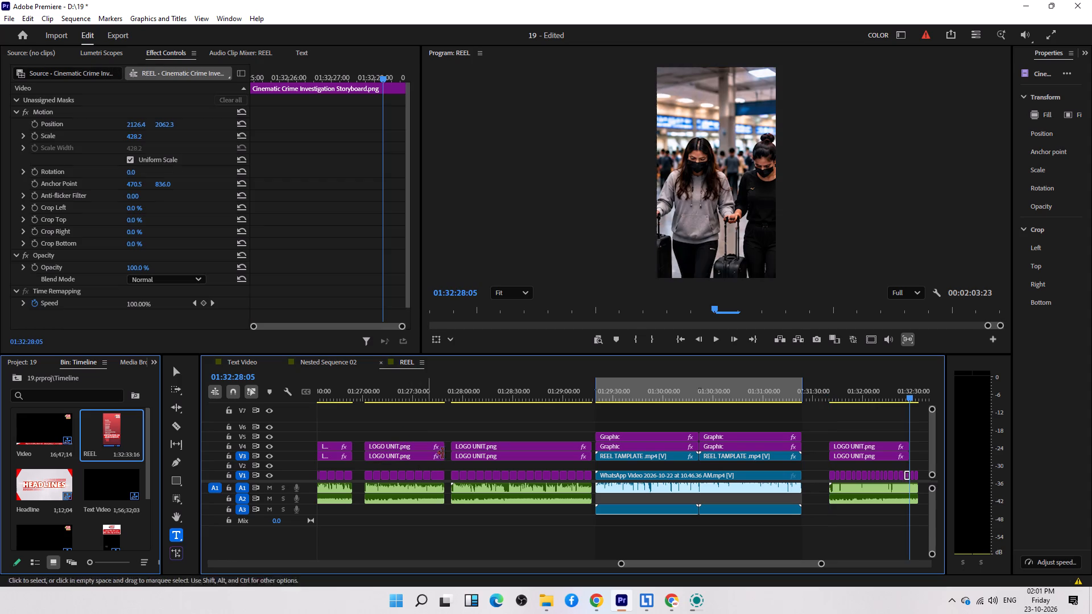
Extend both pasted LOGO UNIT.png clips to the end of the reel at 01:32:33:16.
{"action": "scroll", "coordinate": [723, 461], "scroll_direction": "down", "scroll_amount": 7}
{"action": "left_click_drag", "start_coordinate": [825, 433], "coordinate": [784, 458]}
{"action": "left_click_drag", "start_coordinate": [790, 453], "coordinate": [799, 454]}
{"action": "left_click", "coordinate": [818, 452]}
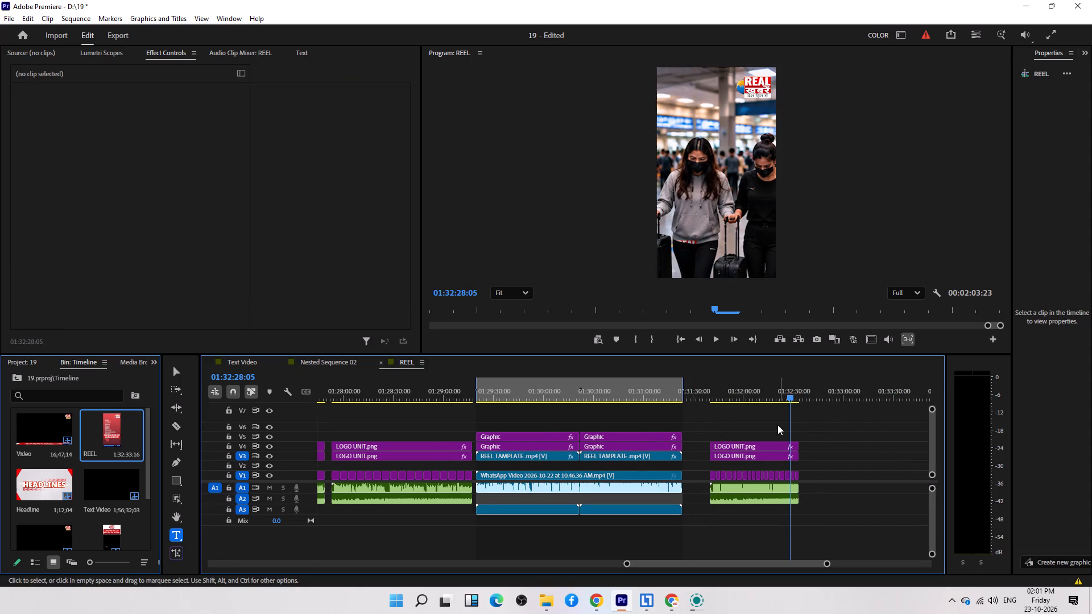
Select all the new reel's video, logo and audio clips and mark them as the sequence's in/out range.
{"action": "left_click_drag", "start_coordinate": [763, 396], "coordinate": [752, 397]}
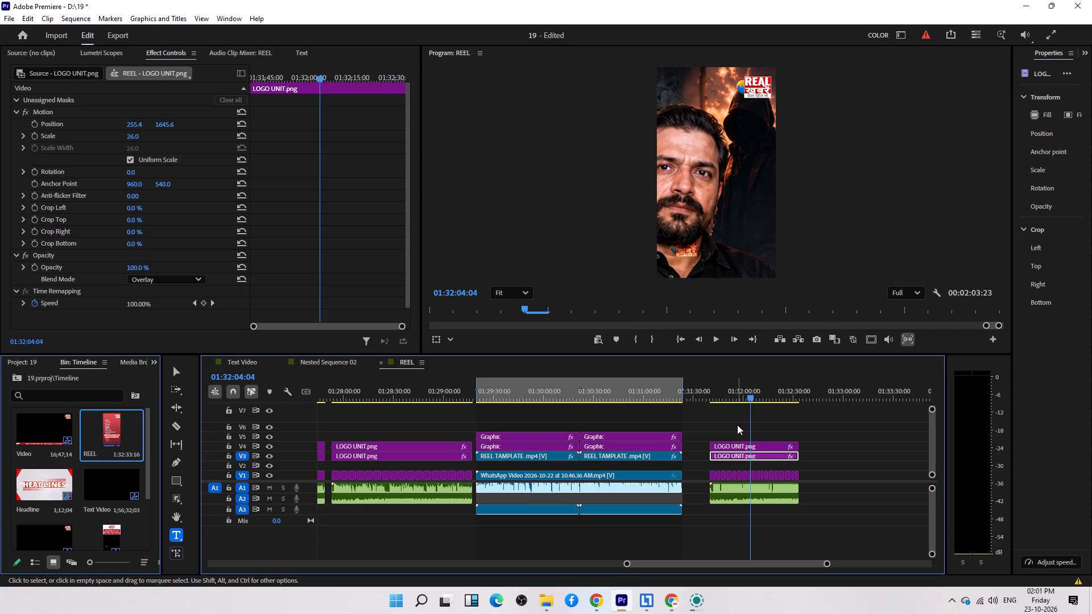
{"action": "key", "text": "Up"}
{"action": "left_click_drag", "start_coordinate": [834, 438], "coordinate": [708, 514]}
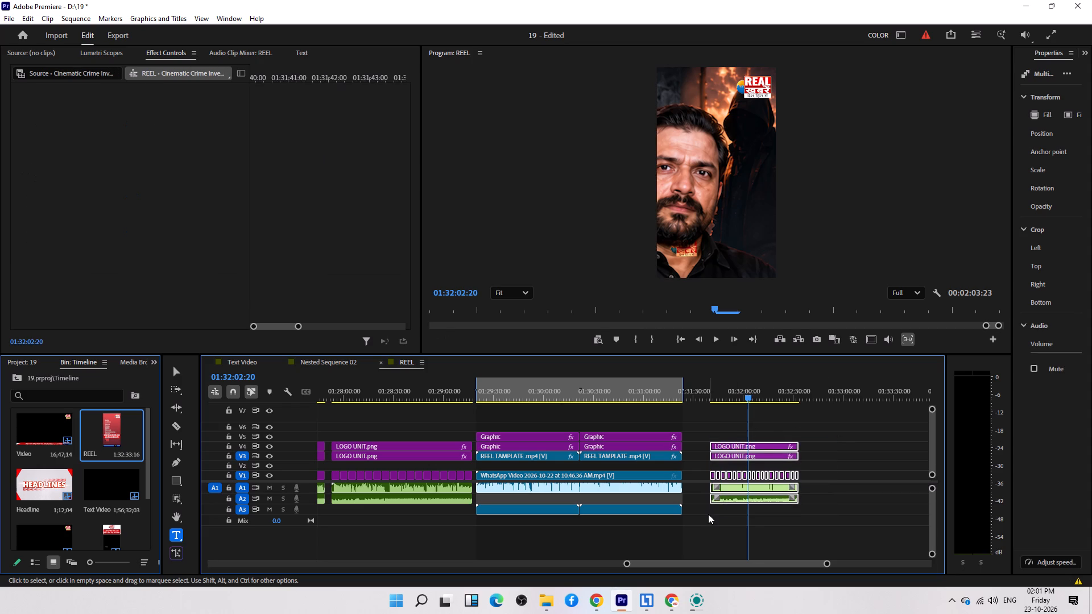
{"action": "key", "text": "slash"}
Open the export settings for the marked range and set the output location to D:\OCT\23.
{"action": "key", "text": "ctrl+m"}
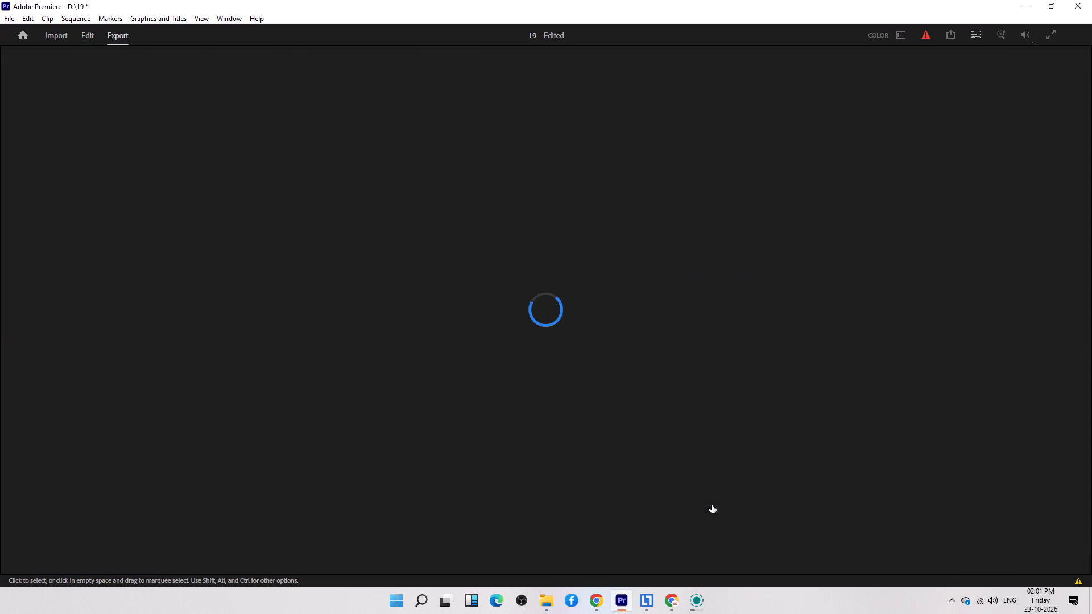
{"action": "left_click", "coordinate": [682, 319]}
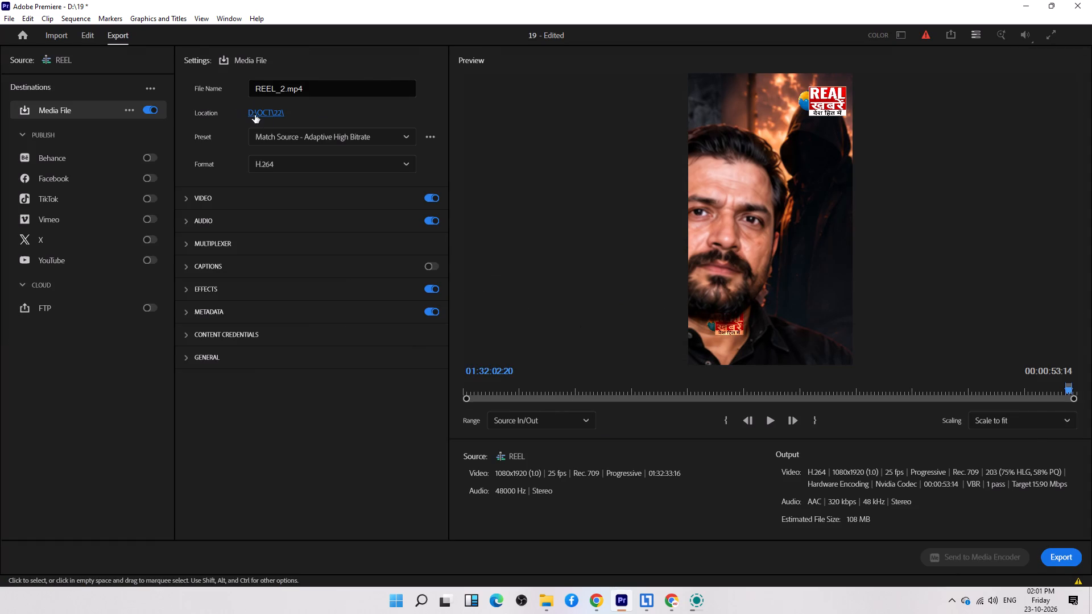
{"action": "left_click", "coordinate": [264, 114]}
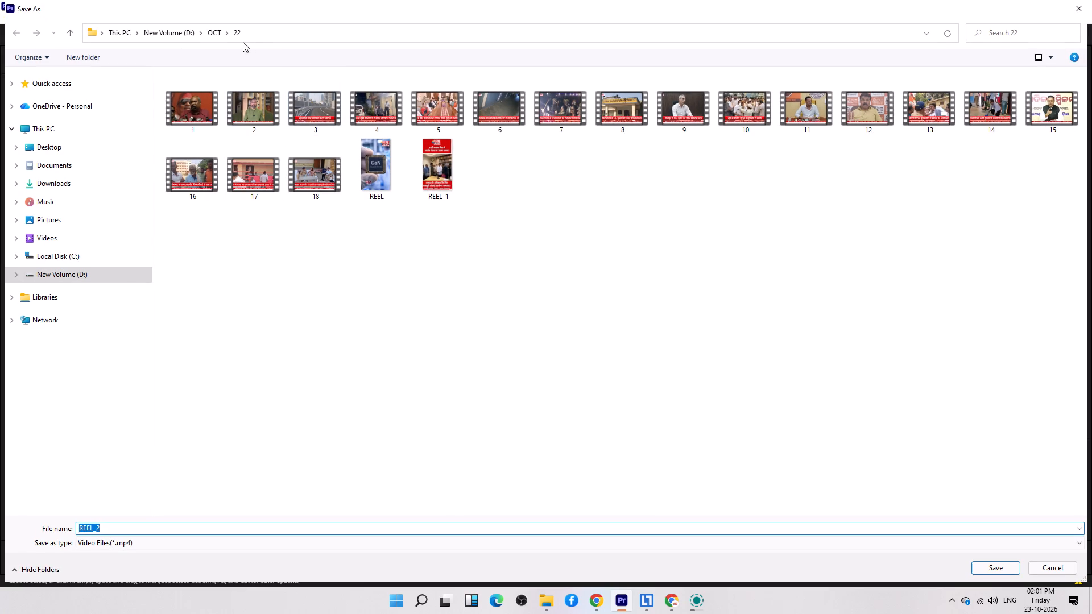
{"action": "left_click", "coordinate": [209, 28]}
{"action": "double_click", "coordinate": [219, 125]}
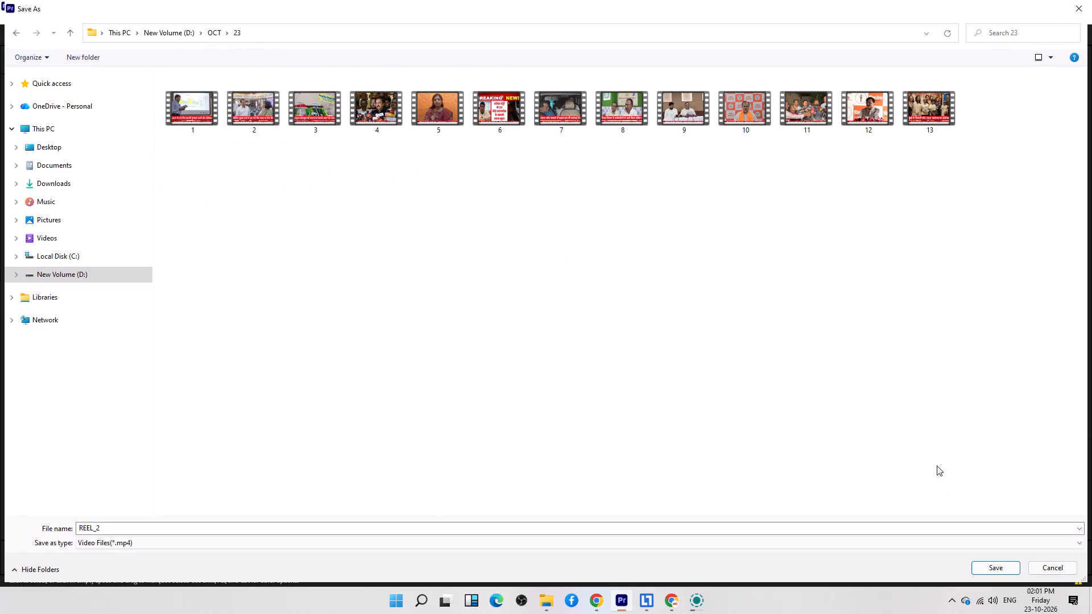
{"action": "left_click", "coordinate": [992, 571]}
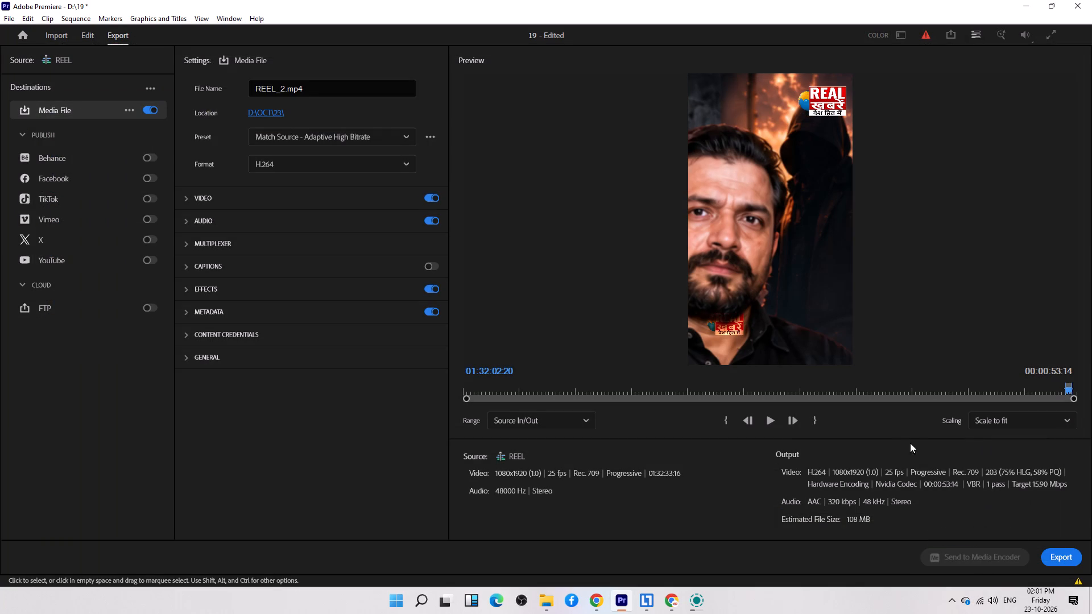
Rename the export file as REEL.mp4.
{"action": "double_click", "coordinate": [318, 89]}
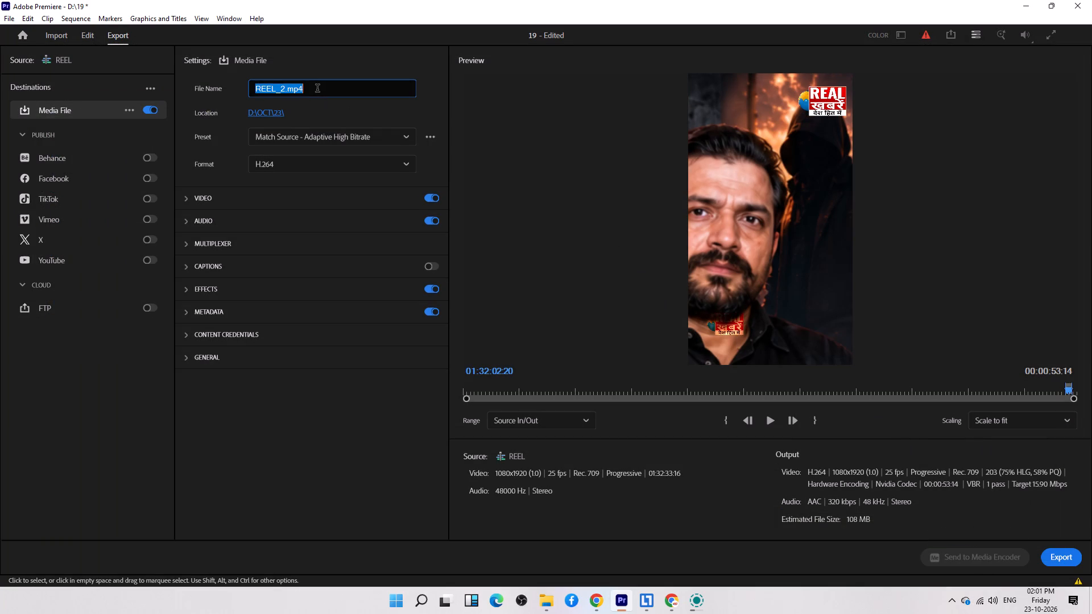
{"action": "left_click", "coordinate": [317, 89]}
{"action": "left_click", "coordinate": [321, 84]}
{"action": "key", "text": "BackSpace"}
{"action": "key", "text": "BackSpace"}
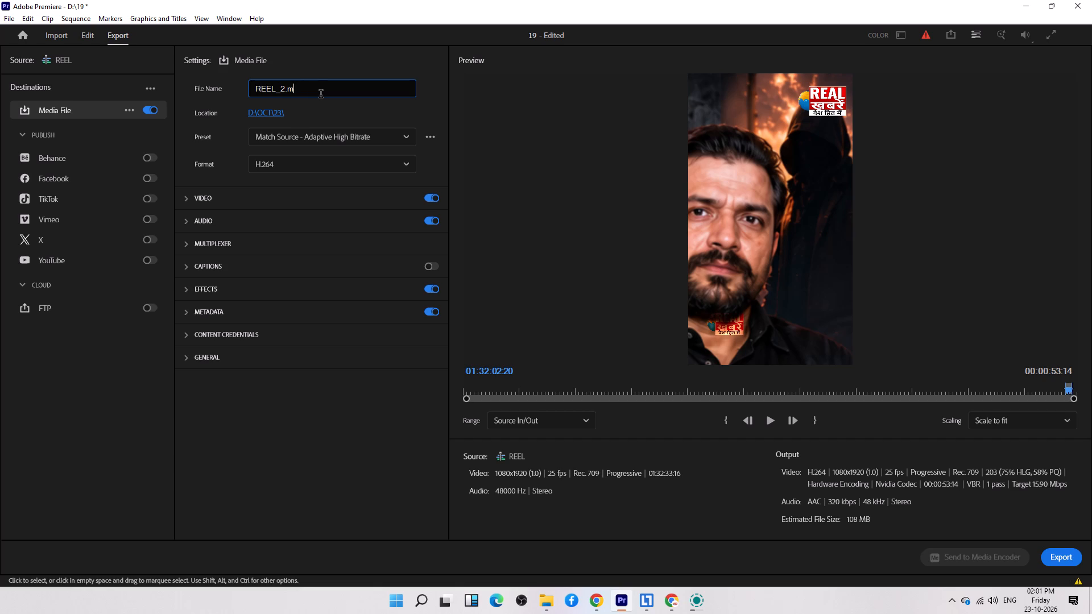
{"action": "key", "text": "BackSpace"}
{"action": "key", "text": "BackSpace"}
{"action": "key", "text": "BackSpace"}
{"action": "key", "text": "BackSpace"}
{"action": "key", "text": "Return"}
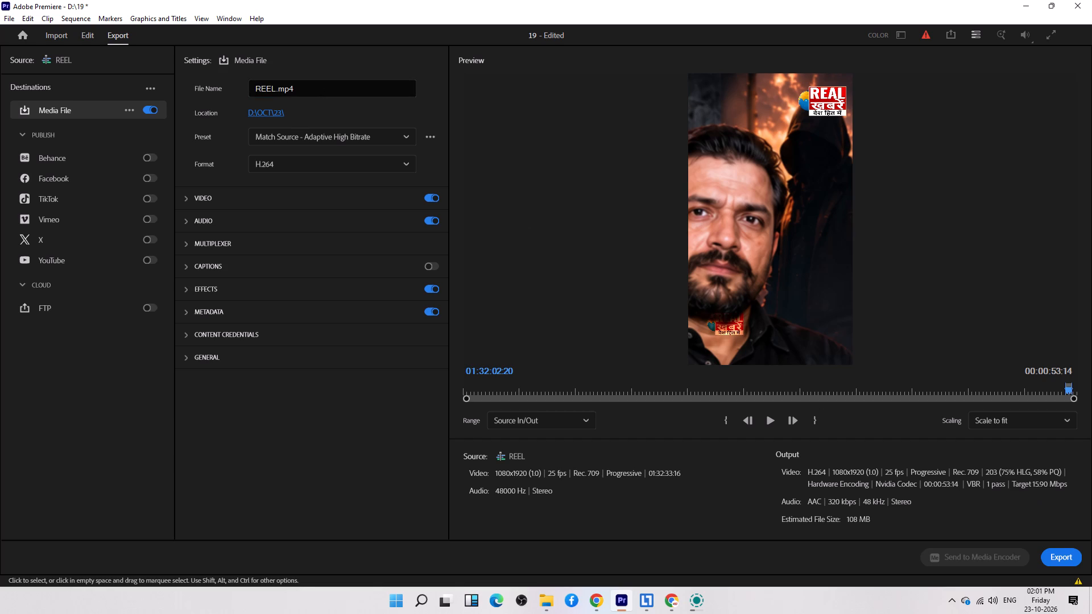
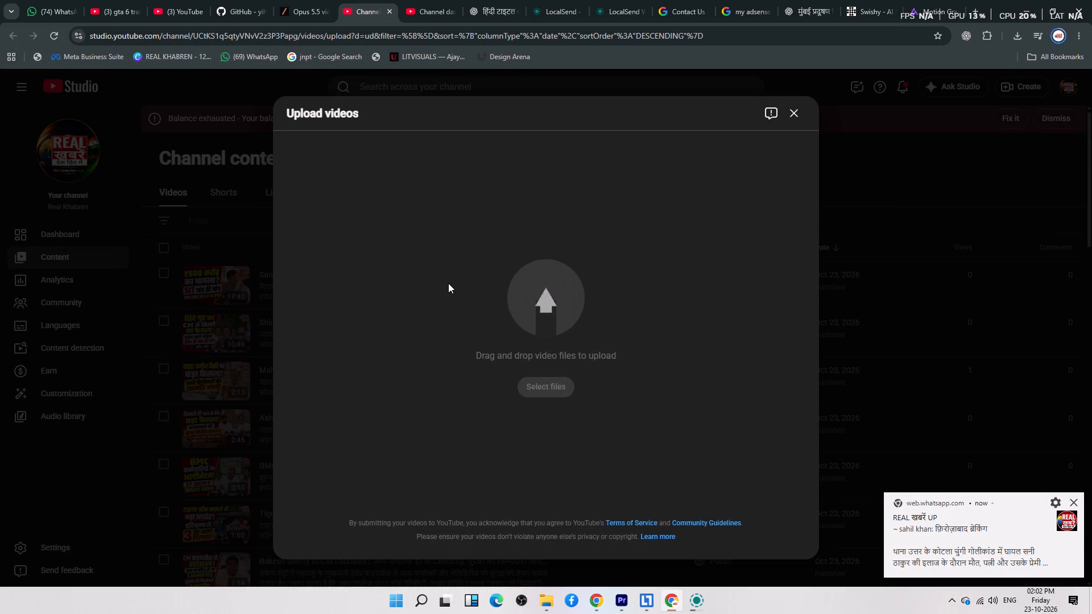
Replace the video title with the copied "Tiger Shroff Firing Case: बबीता-राधा के बाद कुणाल-सुमित का नाम! सलमान-आमिर के घर की भी रेकी?".
{"action": "double_click", "coordinate": [329, 244]}
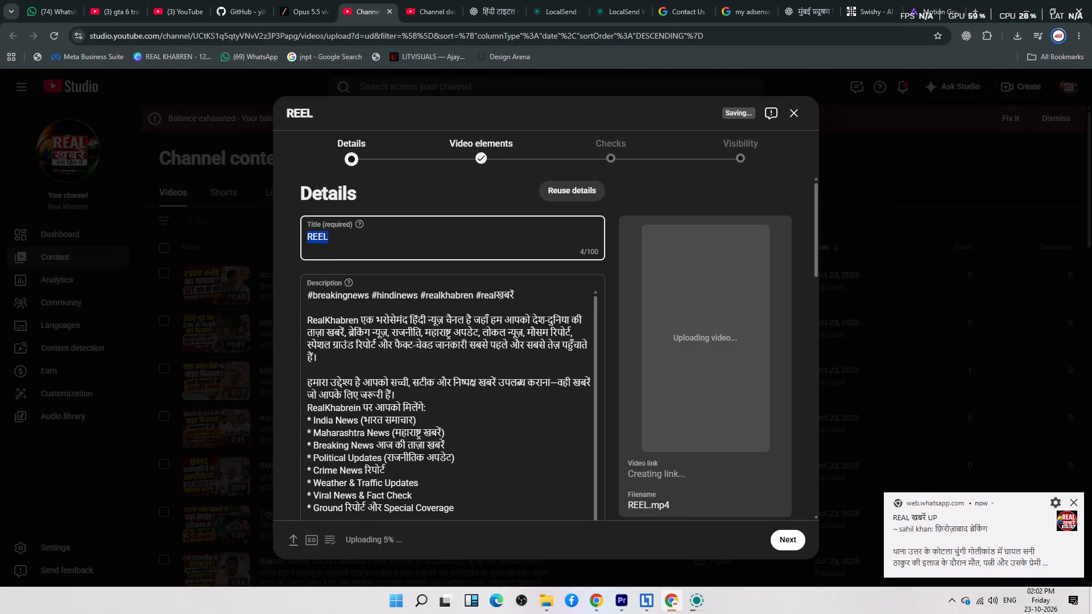
{"action": "key", "text": "ctrl+v"}
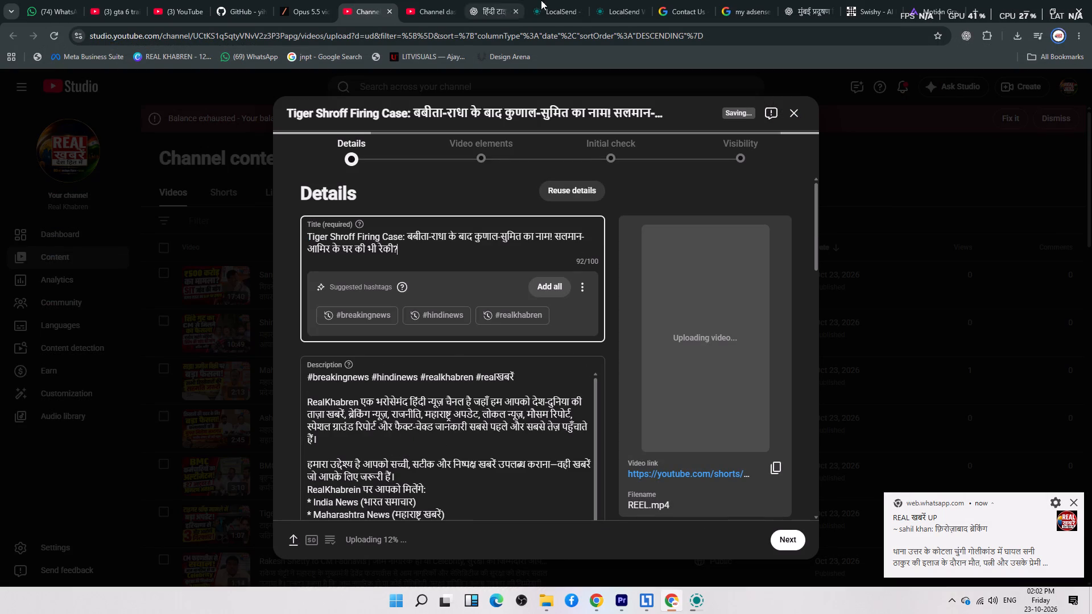
Copy the "Description + SEO Tags + Hashtags" text from ChatGPT and insert it at the start of the video description, before #breakingnews.
{"action": "left_click", "coordinate": [483, 5]}
{"action": "scroll", "coordinate": [588, 366], "scroll_direction": "down", "scroll_amount": 18}
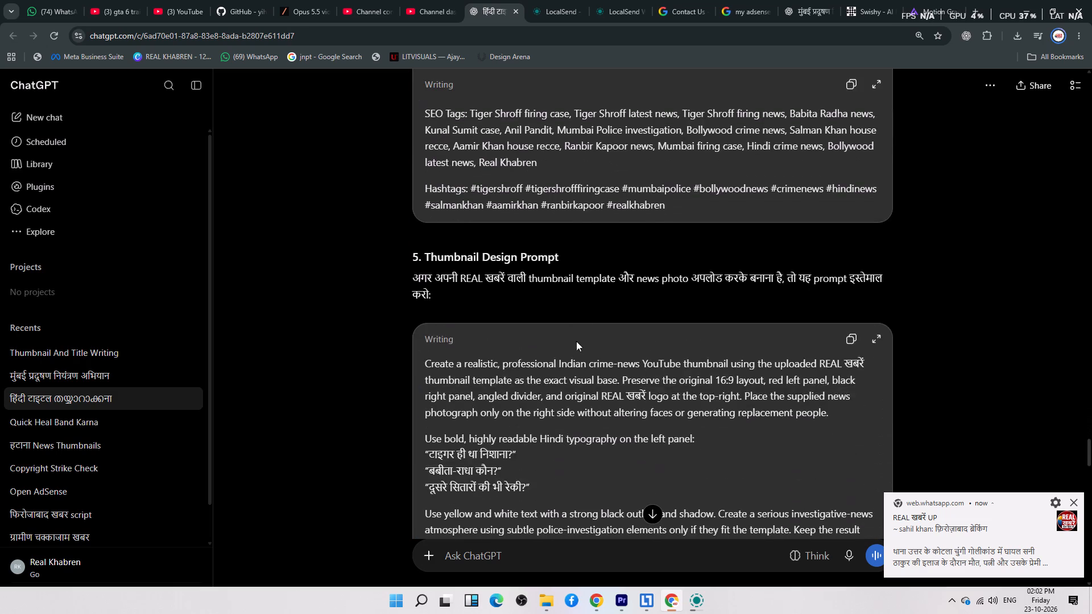
{"action": "scroll", "coordinate": [581, 322], "scroll_direction": "up", "scroll_amount": 4}
{"action": "left_click", "coordinate": [858, 181]}
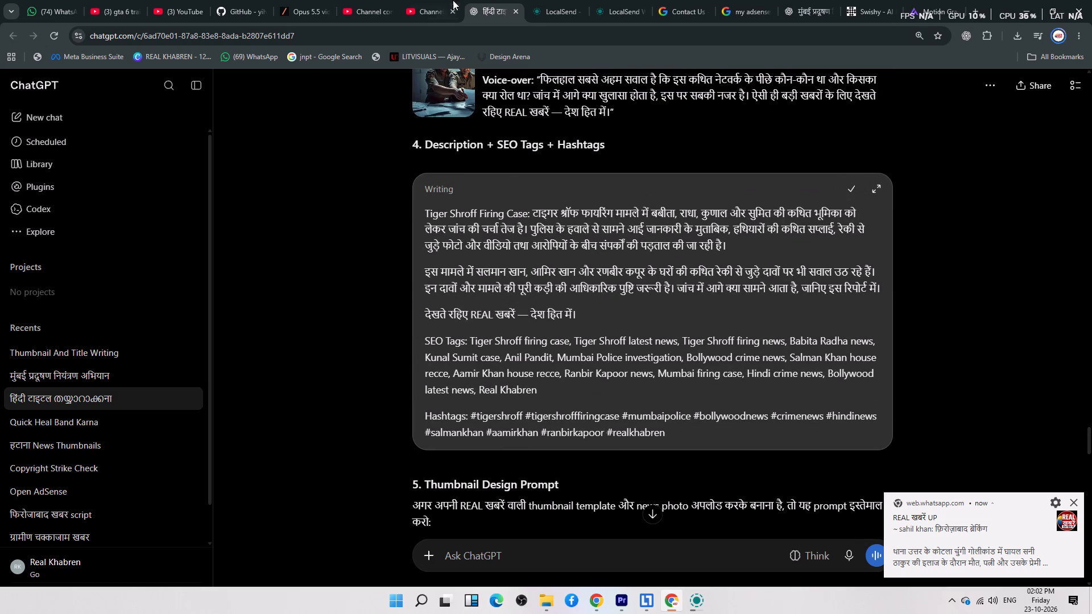
{"action": "left_click", "coordinate": [373, 0]}
{"action": "left_click", "coordinate": [306, 380]}
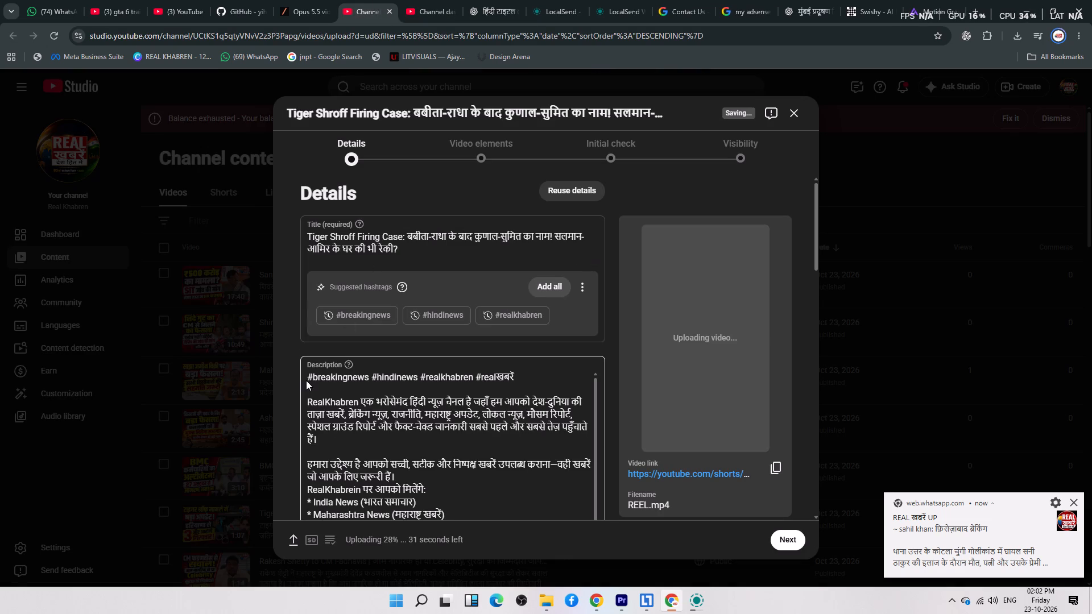
{"action": "left_click", "coordinate": [307, 336]}
{"action": "key", "text": "ctrl+v"}
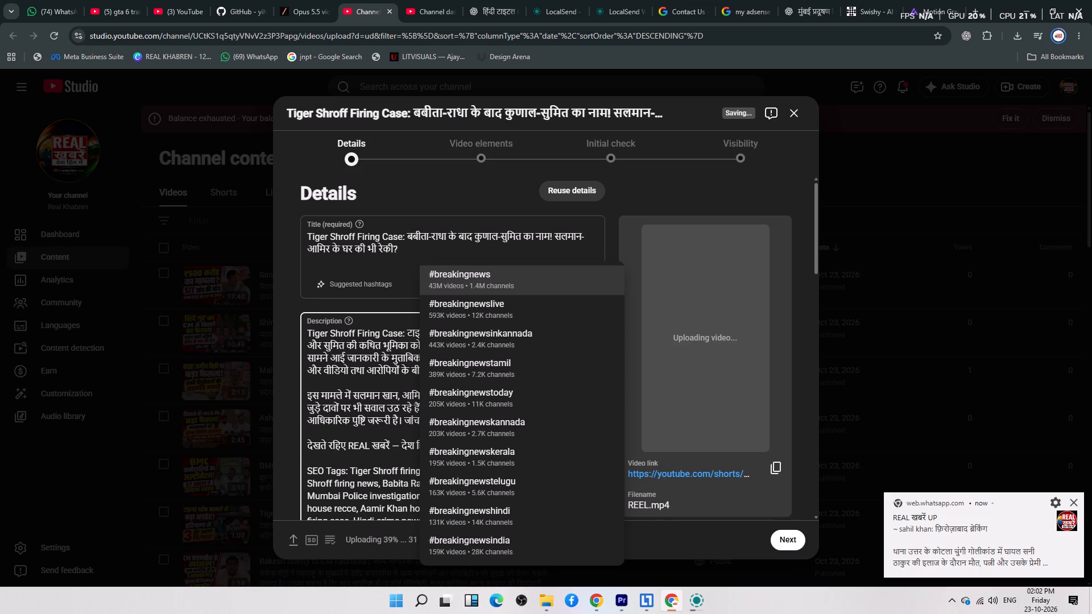
Delete the "SEO Tags:" label in front of the keyword list in the description.
{"action": "left_click_drag", "start_coordinate": [349, 470], "coordinate": [310, 468]}
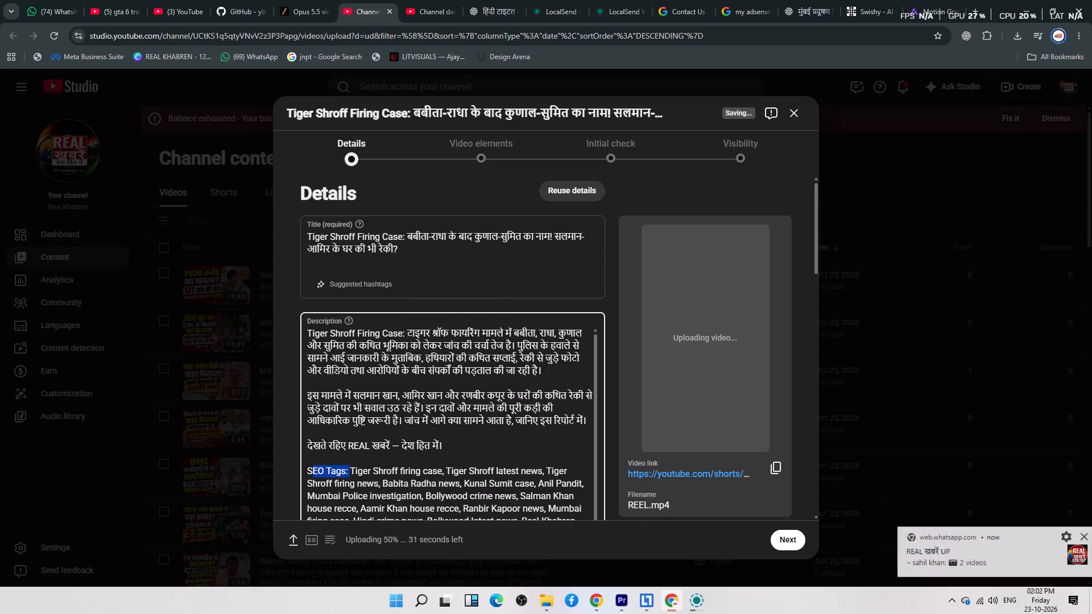
{"action": "left_click_drag", "start_coordinate": [310, 468], "coordinate": [307, 469]}
{"action": "key", "text": "BackSpace"}
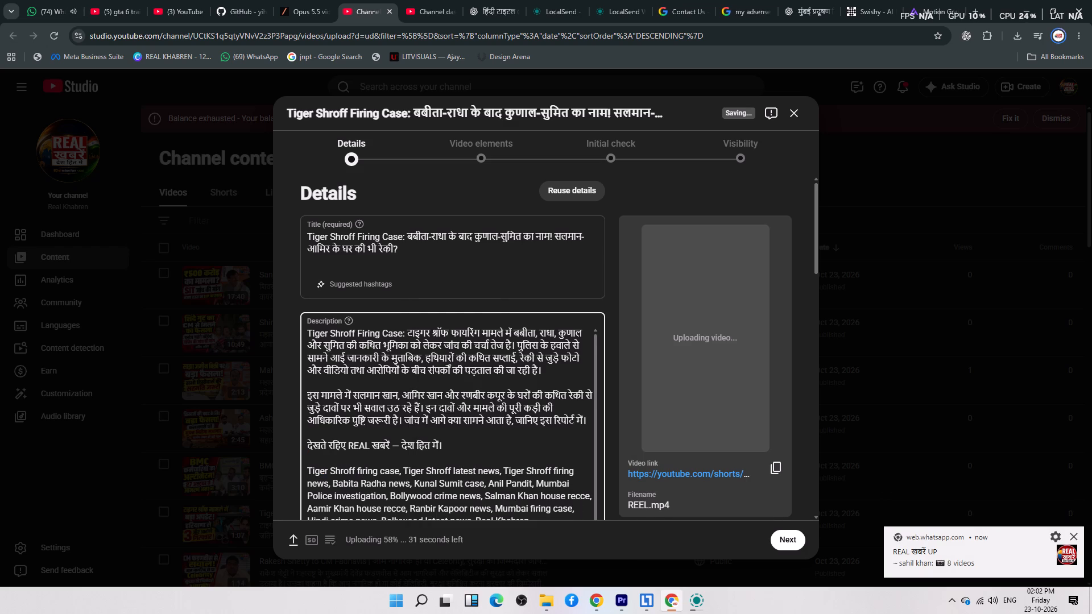
Copy the description's keywords from "Tiger Shroff firing case" through "Aamir Khan house recce".
{"action": "scroll", "coordinate": [392, 449], "scroll_direction": "down", "scroll_amount": 3}
{"action": "scroll", "coordinate": [389, 441], "scroll_direction": "up", "scroll_amount": 2}
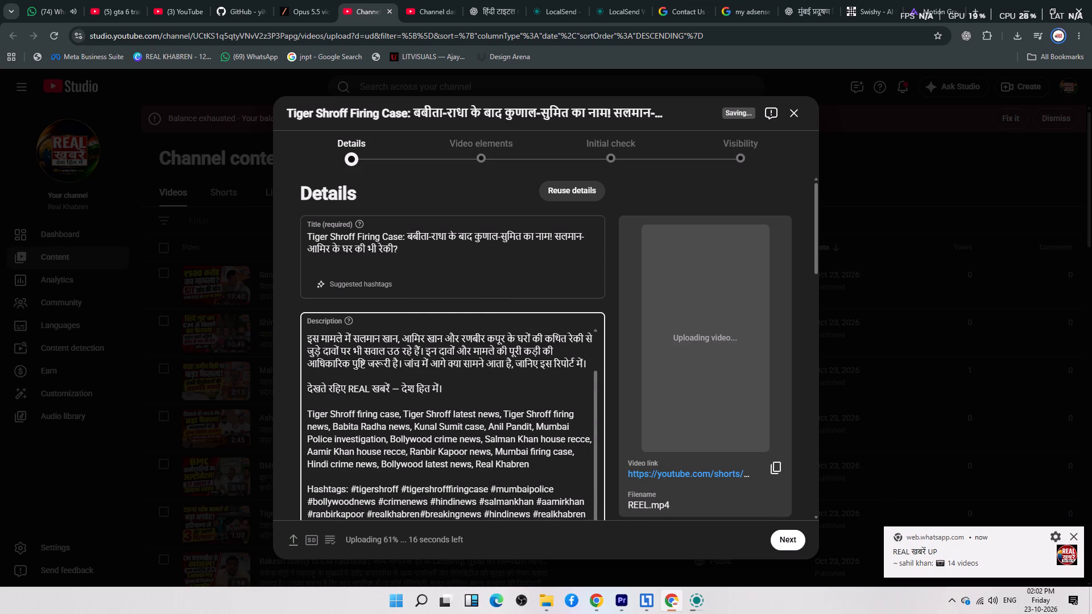
{"action": "left_click_drag", "start_coordinate": [307, 414], "coordinate": [313, 416]}
{"action": "left_click_drag", "start_coordinate": [308, 416], "coordinate": [358, 446]}
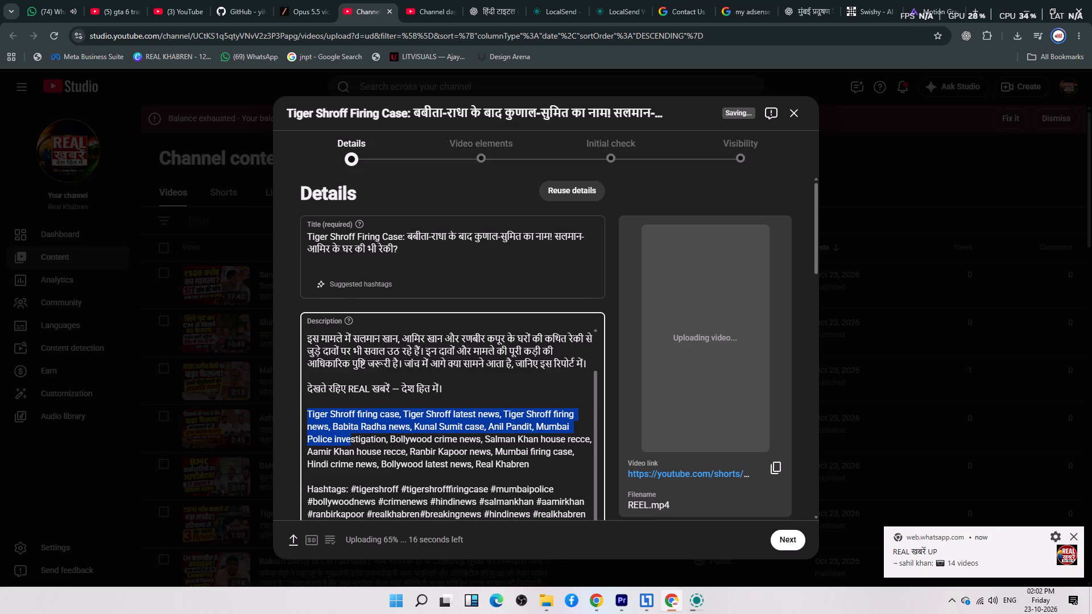
{"action": "left_click_drag", "start_coordinate": [358, 446], "coordinate": [405, 454]}
{"action": "key", "text": "ctrl+c"}
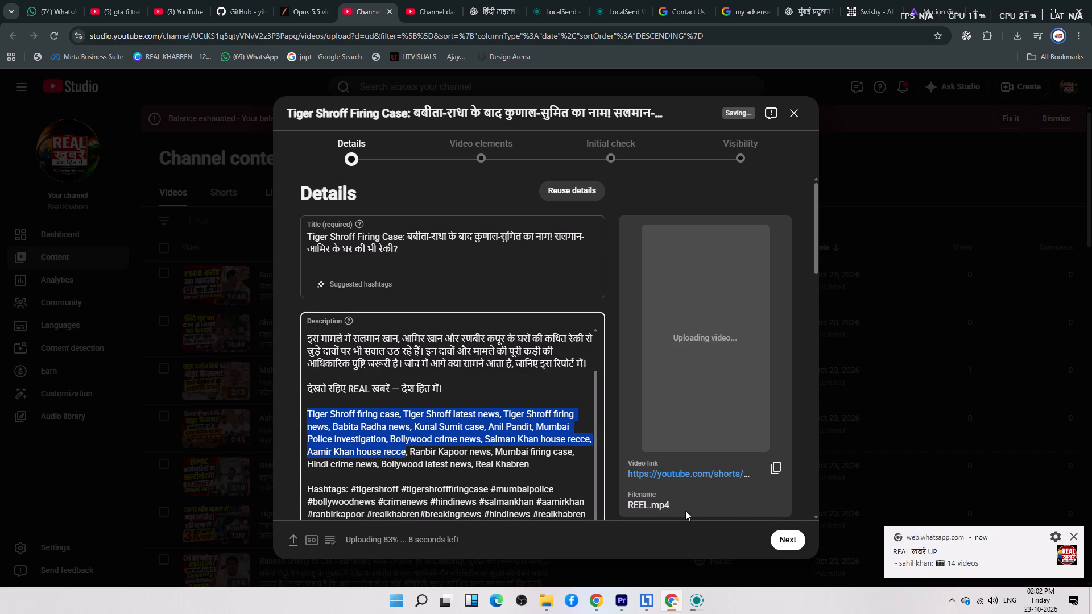
Set the audience to "No, it's not made for kids".
{"action": "scroll", "coordinate": [657, 420], "scroll_direction": "down", "scroll_amount": 18}
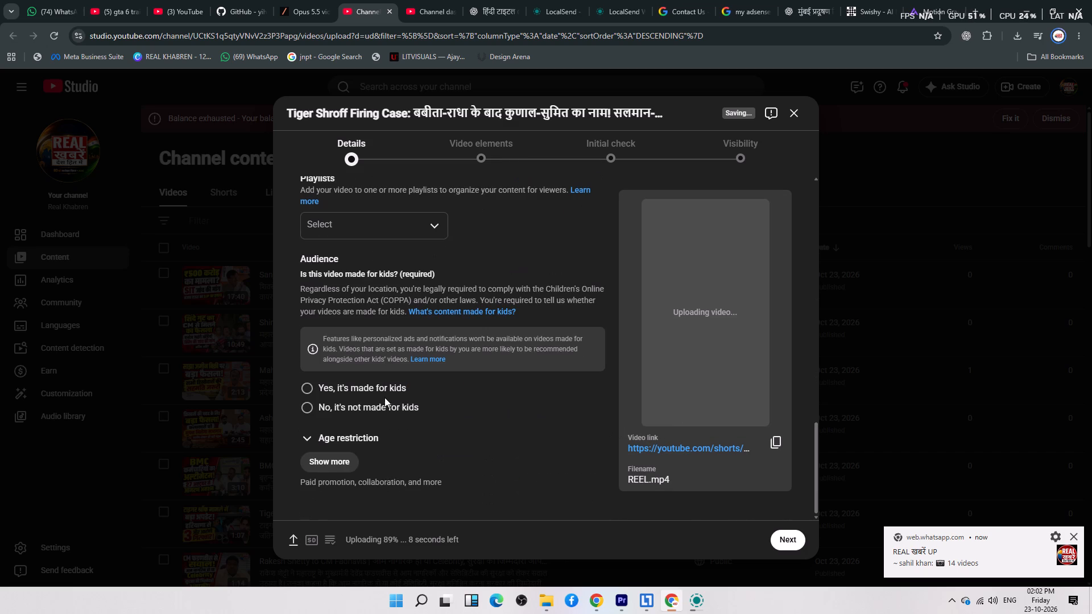
{"action": "left_click", "coordinate": [336, 410]}
Expand the additional video settings and add the copied Tiger Shroff case keywords after the existing tags.
{"action": "left_click", "coordinate": [335, 454]}
{"action": "scroll", "coordinate": [419, 424], "scroll_direction": "down", "scroll_amount": 5}
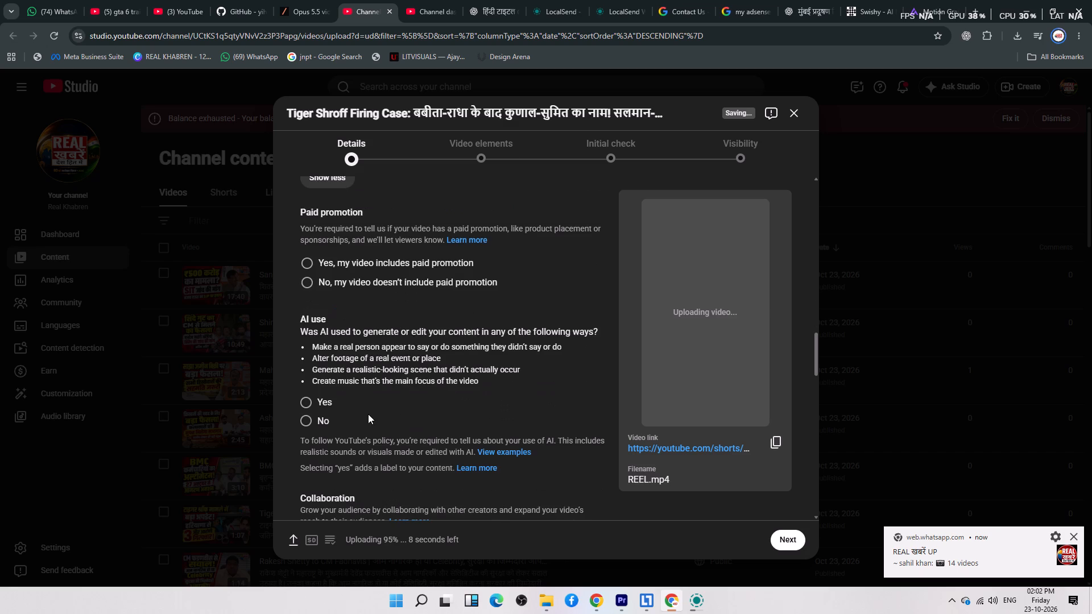
{"action": "scroll", "coordinate": [363, 414], "scroll_direction": "down", "scroll_amount": 5}
{"action": "scroll", "coordinate": [399, 371], "scroll_direction": "down", "scroll_amount": 5}
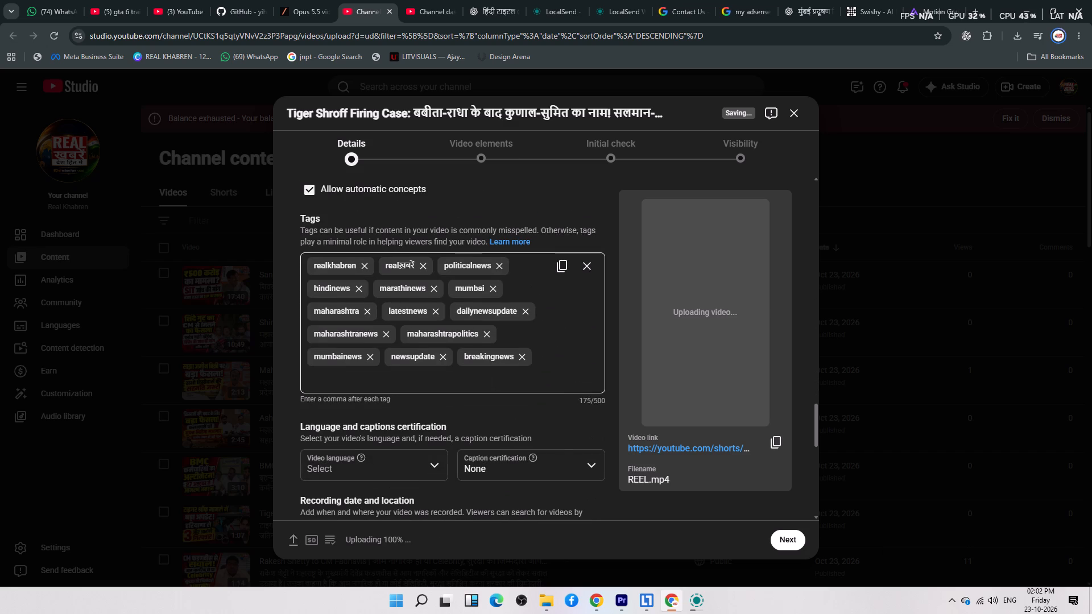
{"action": "left_click", "coordinate": [375, 379]}
{"action": "key", "text": "ctrl+v"}
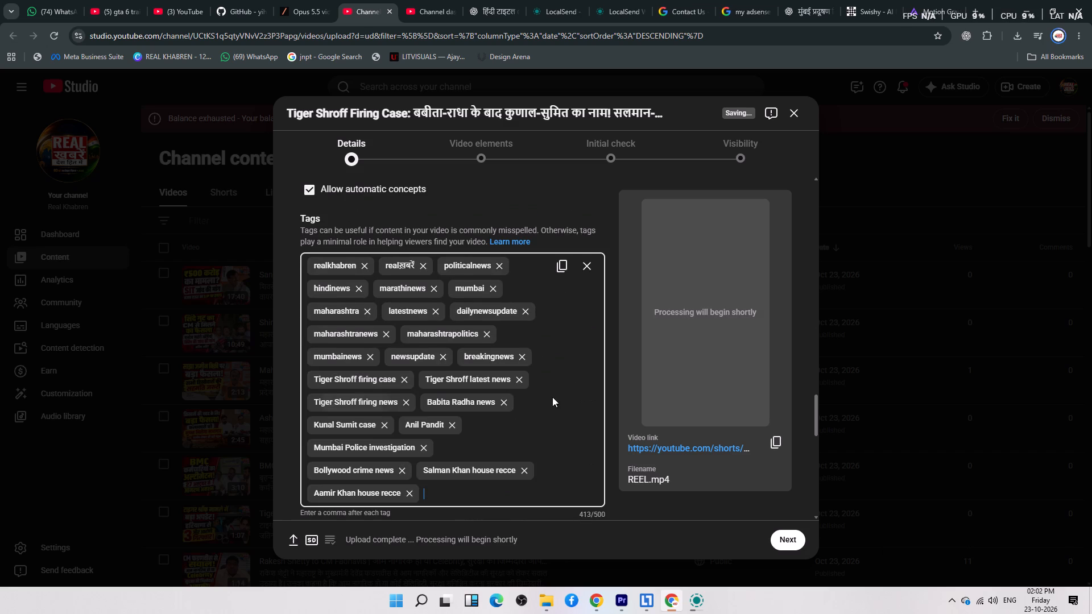
Look over the remaining video settings and the video elements, initial check and visibility stages, returning to the details.
{"action": "scroll", "coordinate": [675, 471], "scroll_direction": "down", "scroll_amount": 6}
{"action": "scroll", "coordinate": [601, 363], "scroll_direction": "down", "scroll_amount": 6}
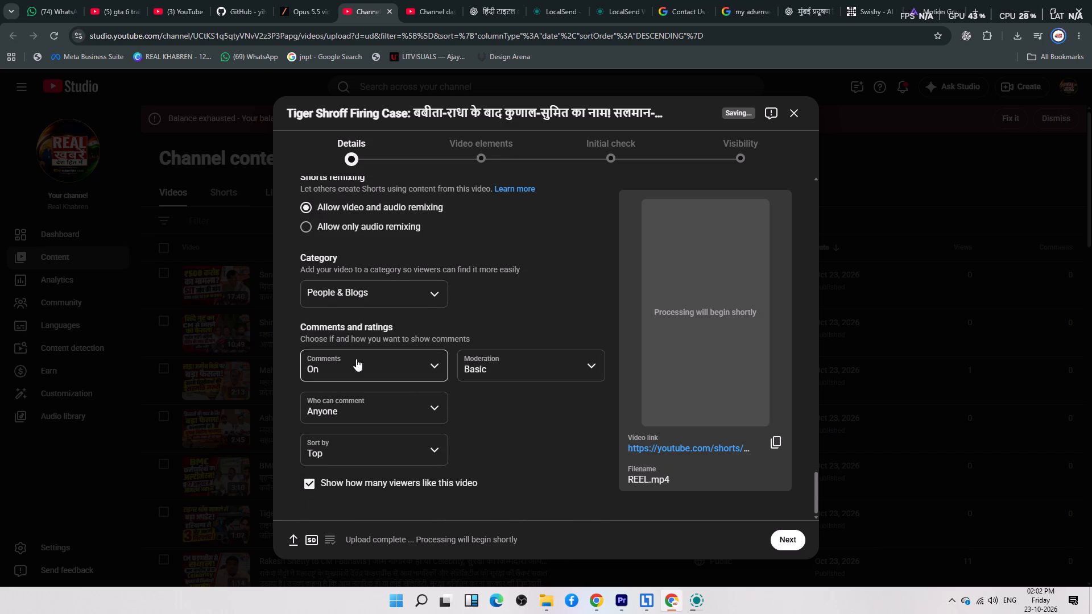
{"action": "left_click", "coordinate": [483, 152]}
{"action": "left_click", "coordinate": [623, 155]}
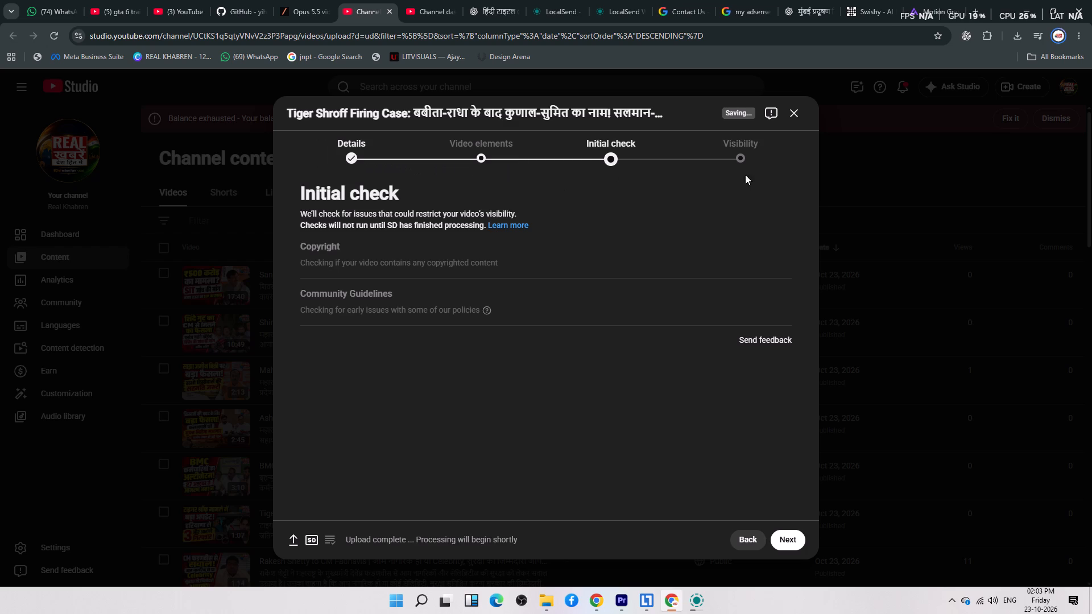
{"action": "left_click", "coordinate": [751, 160]}
{"action": "left_click", "coordinate": [347, 159]}
{"action": "scroll", "coordinate": [475, 279], "scroll_direction": "up", "scroll_amount": 6}
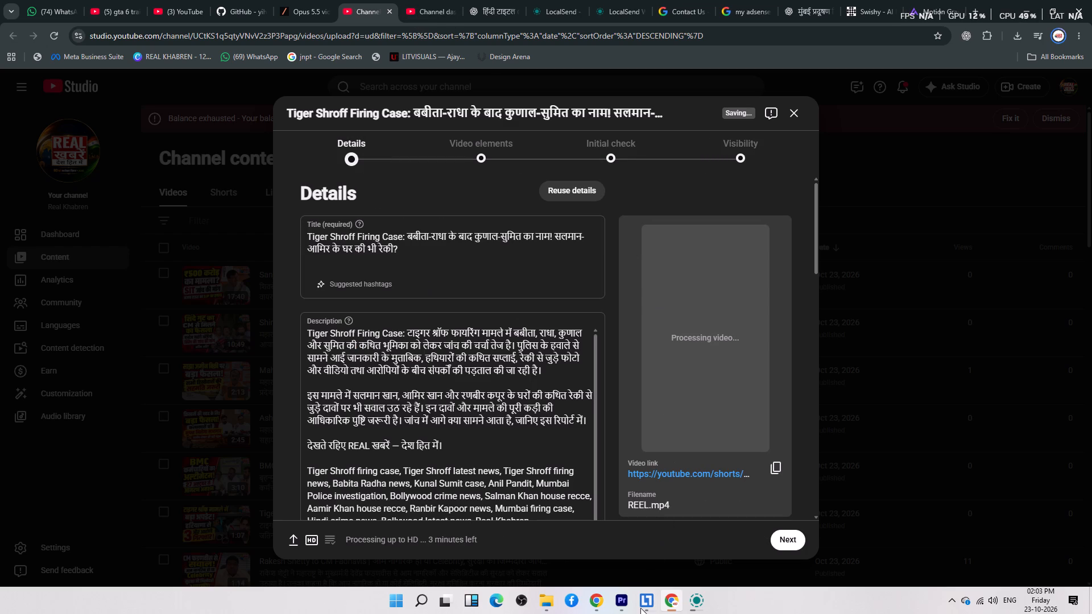
Switch to Premiere, scrub back through the new reel in the REEL sequence, and return to the YouTube upload.
{"action": "left_click", "coordinate": [621, 605]}
{"action": "left_click_drag", "start_coordinate": [744, 396], "coordinate": [739, 395]}
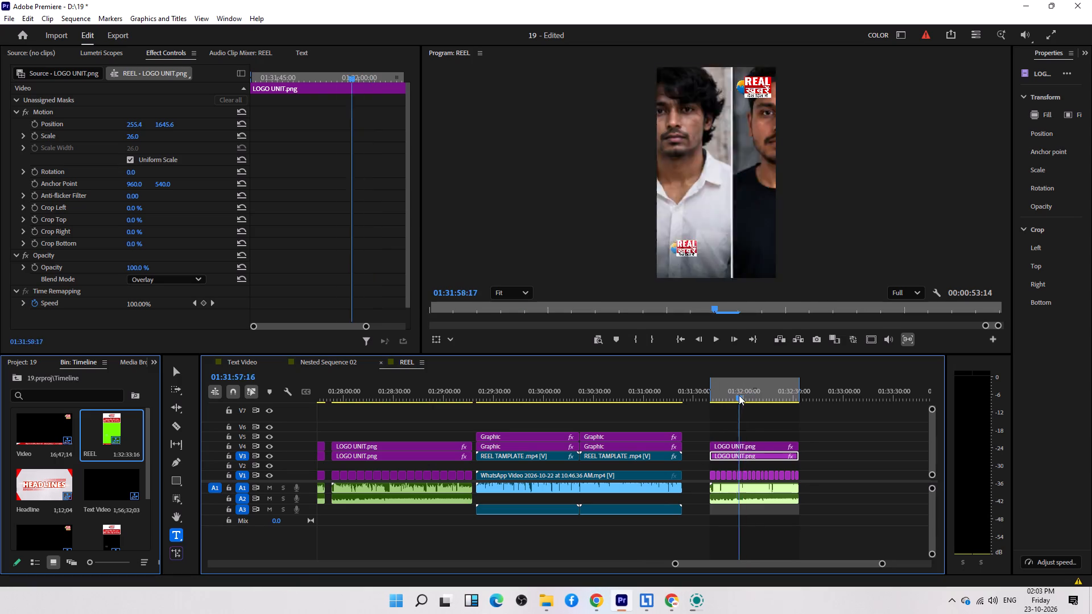
{"action": "left_click_drag", "start_coordinate": [739, 395], "coordinate": [727, 393]}
{"action": "left_click", "coordinate": [670, 601]}
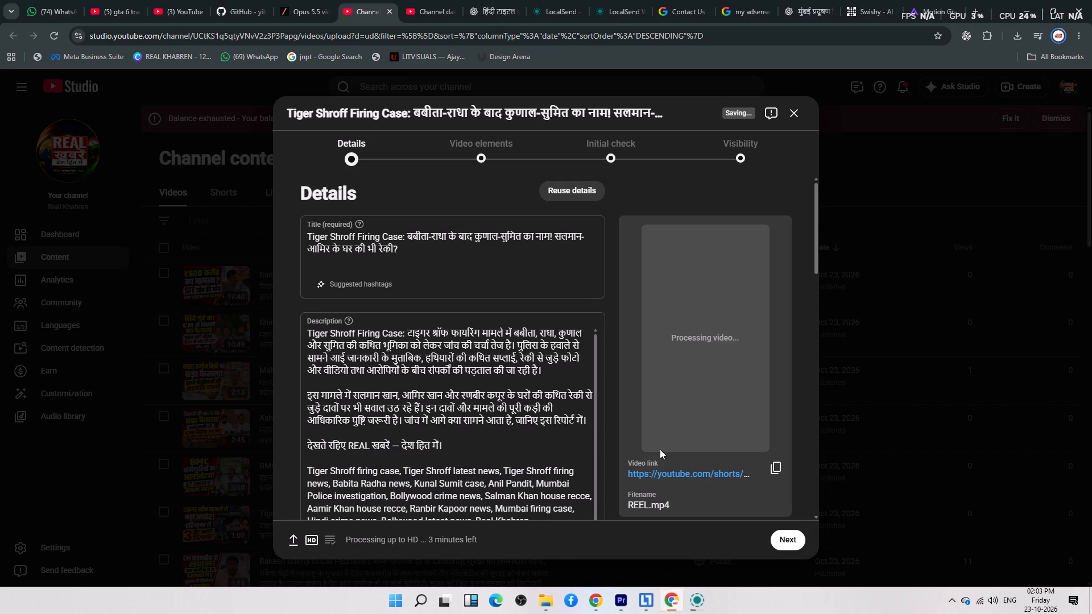
Set the video's visibility to Public and publish it without waiting for the content checks.
{"action": "triple_click", "coordinate": [782, 540]}
{"action": "left_click", "coordinate": [782, 540]}
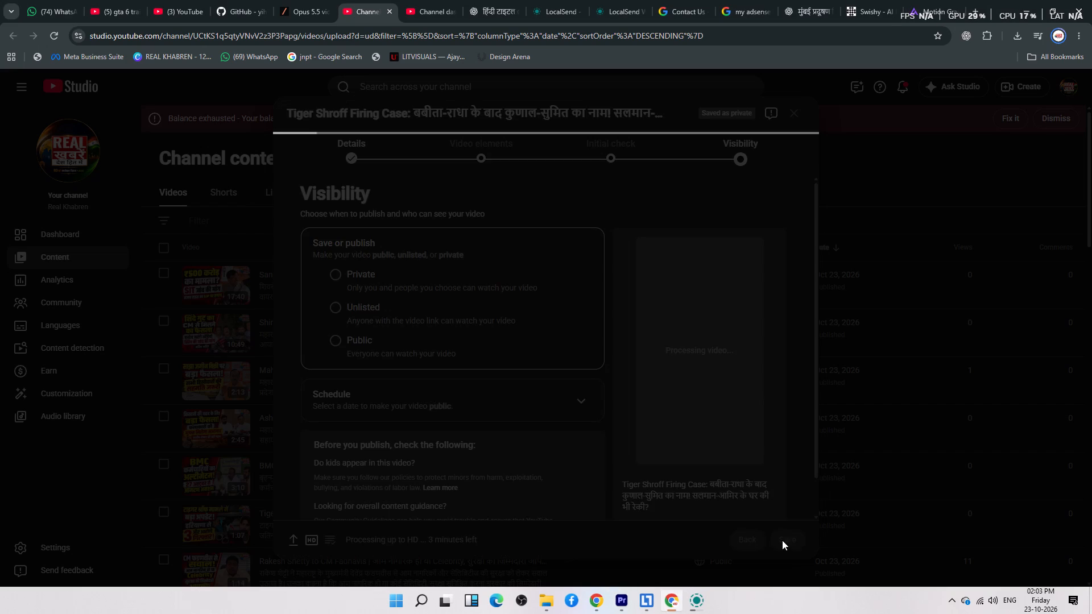
{"action": "left_click", "coordinate": [349, 339]}
{"action": "left_click", "coordinate": [788, 540]}
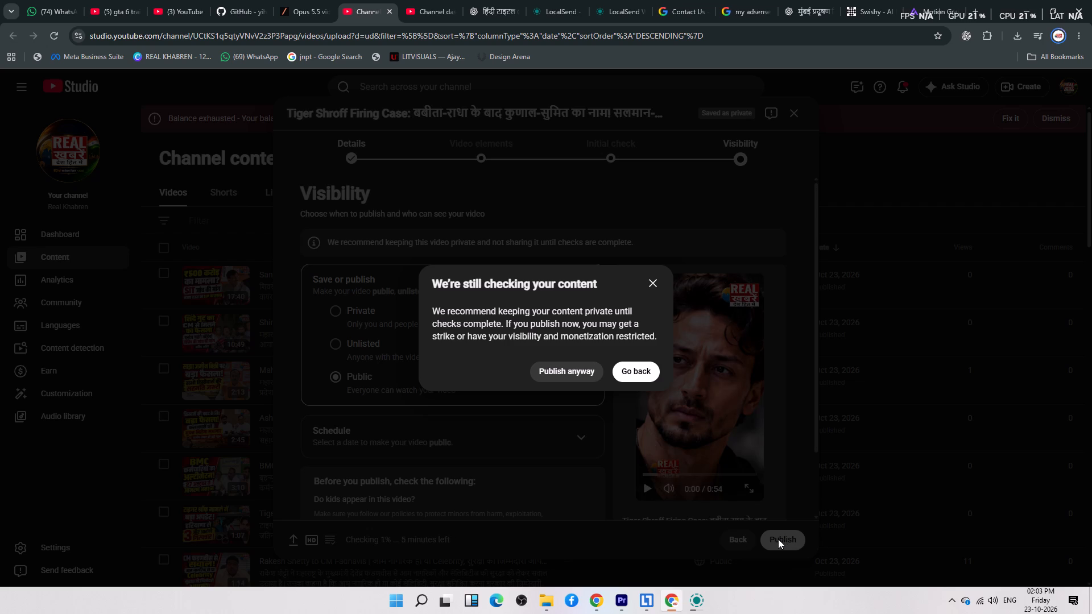
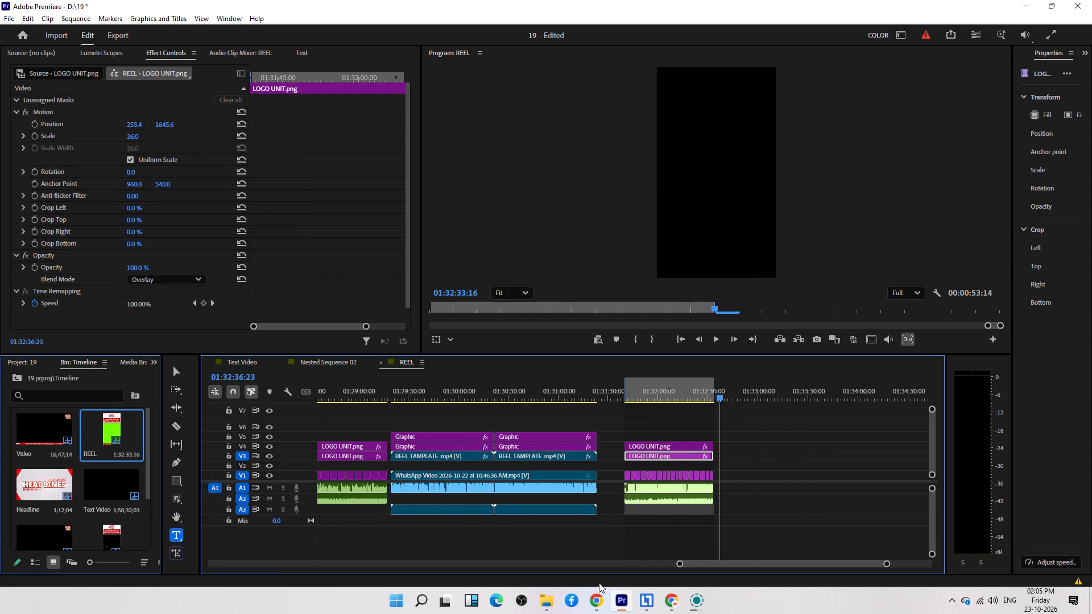
{"action": "left_click", "coordinate": [551, 604]}
{"action": "left_click", "coordinate": [111, 214]}
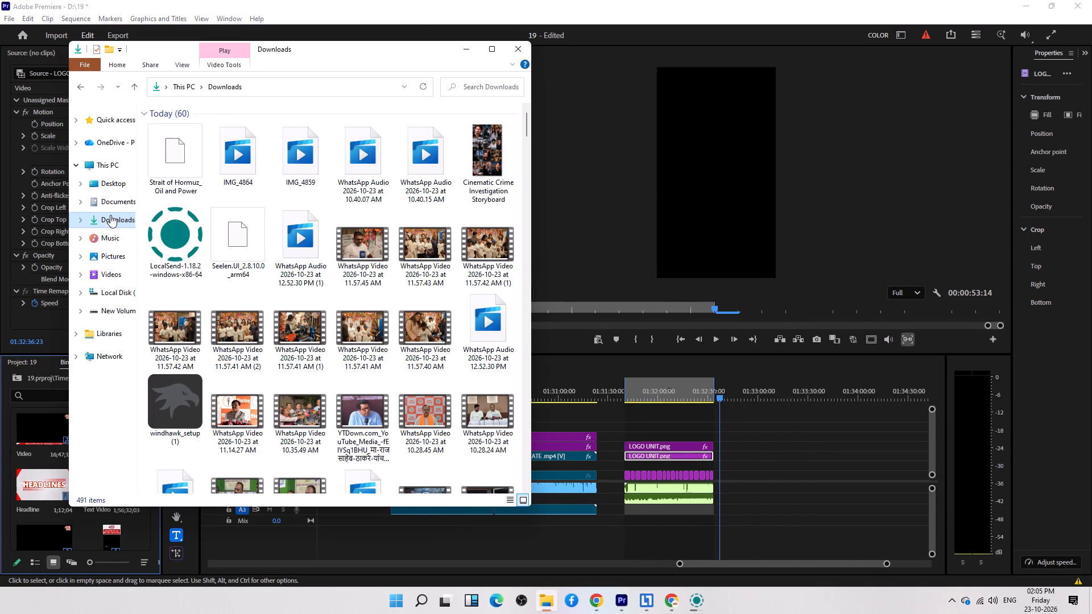
{"action": "left_click_drag", "start_coordinate": [173, 163], "coordinate": [726, 476]}
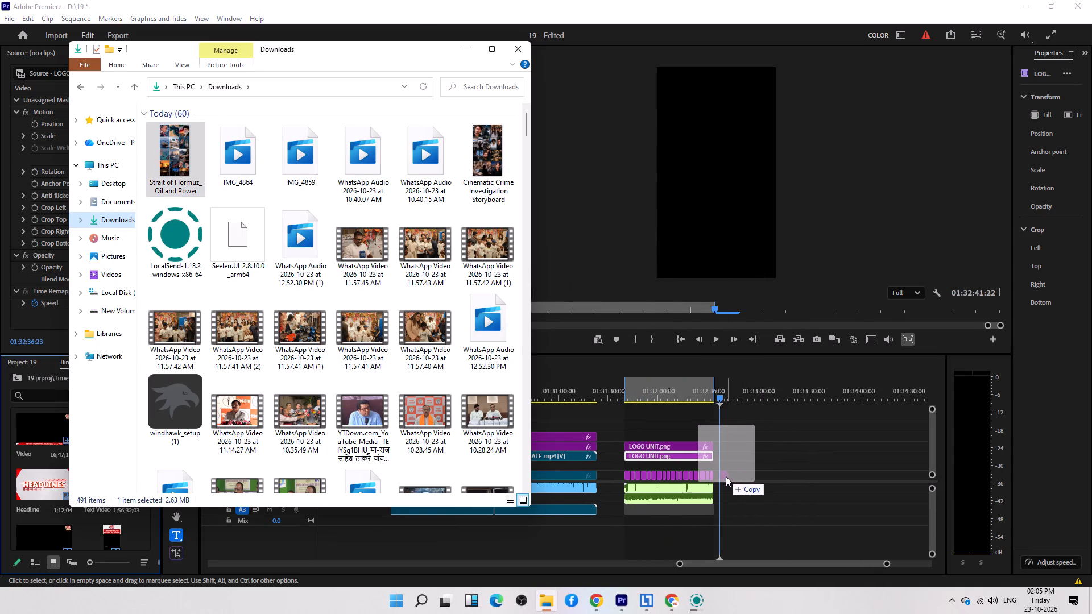
{"action": "left_click_drag", "start_coordinate": [726, 476], "coordinate": [722, 476]}
{"action": "left_click", "coordinate": [754, 466]}
{"action": "left_click_drag", "start_coordinate": [754, 465], "coordinate": [726, 482]}
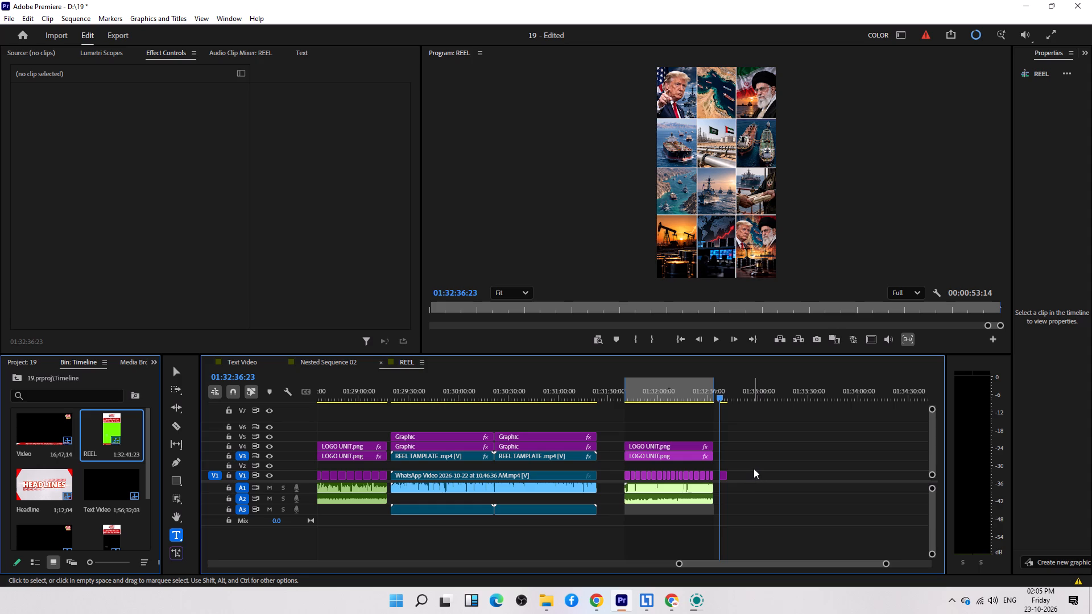
{"action": "key", "text": "equal"}
{"action": "key", "text": "equal"}
{"action": "scroll", "coordinate": [721, 459], "scroll_direction": "down", "scroll_amount": 2}
{"action": "key", "text": "equal"}
{"action": "scroll", "coordinate": [721, 459], "scroll_direction": "down", "scroll_amount": 3}
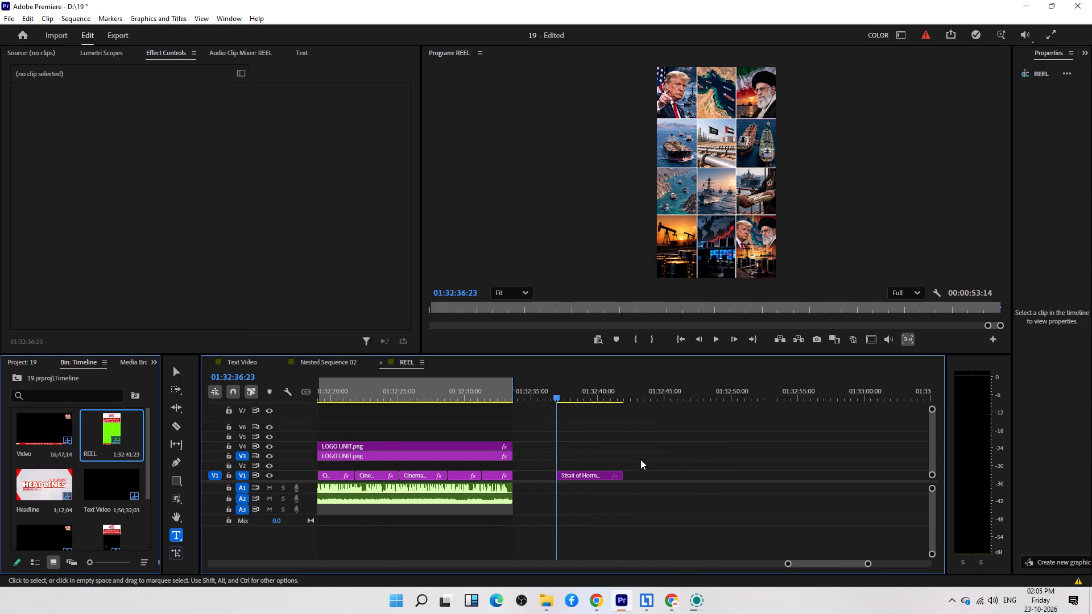
Switch to File Explorer and reload the Downloads folder to bring up the latest media for the REEL sequence.
{"action": "scroll", "coordinate": [635, 458], "scroll_direction": "down", "scroll_amount": 4}
{"action": "left_click", "coordinate": [541, 600]}
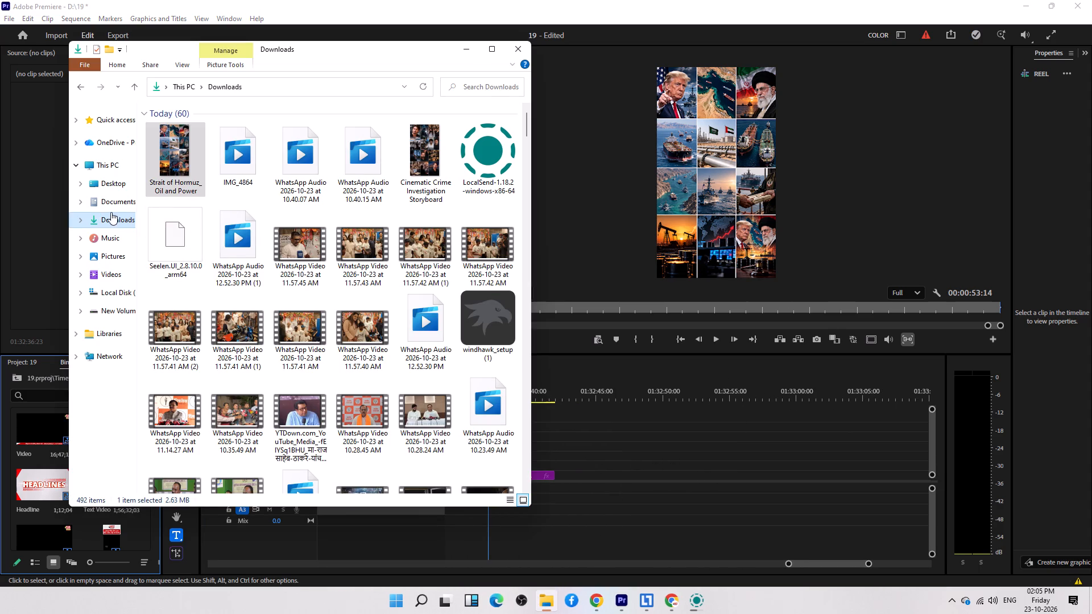
{"action": "left_click", "coordinate": [101, 214]}
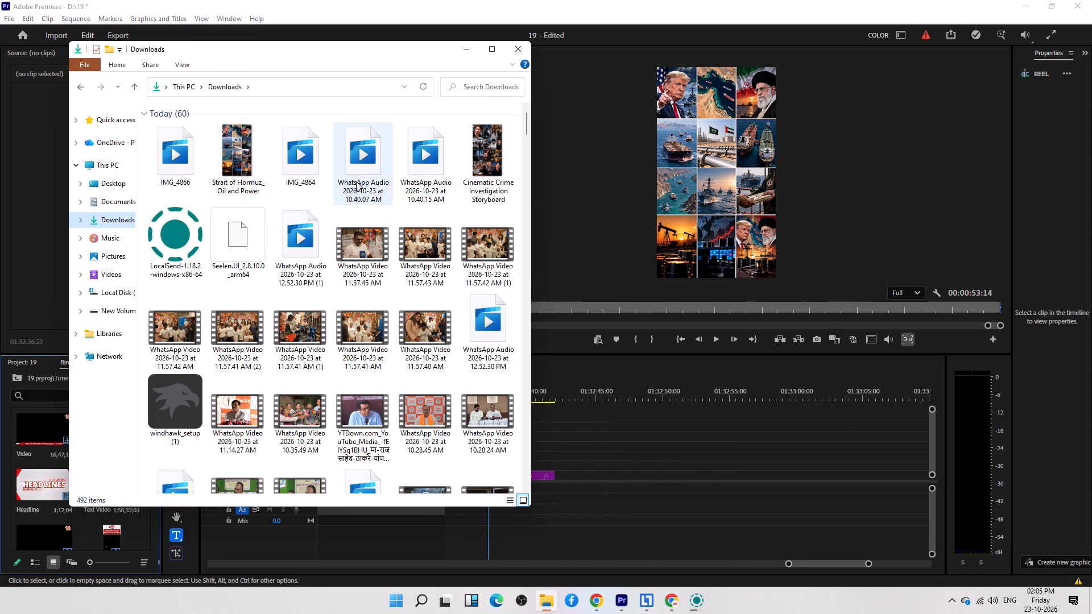
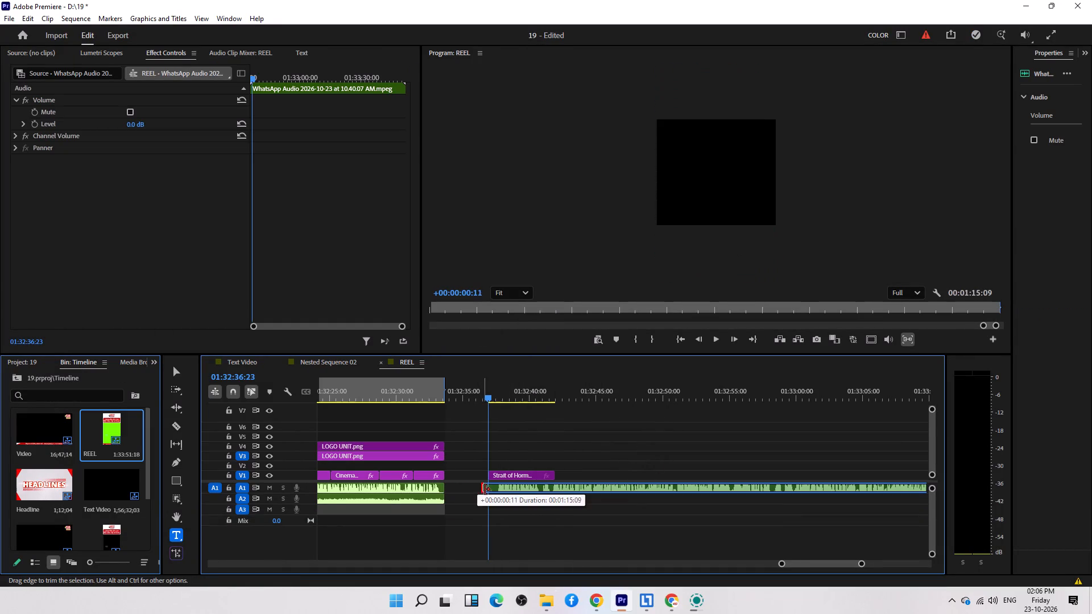
Trim the start of the WhatsApp audio clip on A1 to line up with the storyboard image at 01:32:36:23.
{"action": "left_click_drag", "start_coordinate": [485, 489], "coordinate": [490, 490]}
Duplicate the Strait of Hormuz storyboard image back to back on V1 above the WhatsApp audio, up to 01:33:51:23.
{"action": "scroll", "coordinate": [598, 451], "scroll_direction": "down", "scroll_amount": 5}
{"action": "left_click_drag", "start_coordinate": [591, 447], "coordinate": [415, 475]}
{"action": "key", "text": "ctrl+c"}
{"action": "key", "text": "ctrl+v"}
{"action": "key", "text": "ctrl+v"}
{"action": "key", "text": "ctrl+v"}
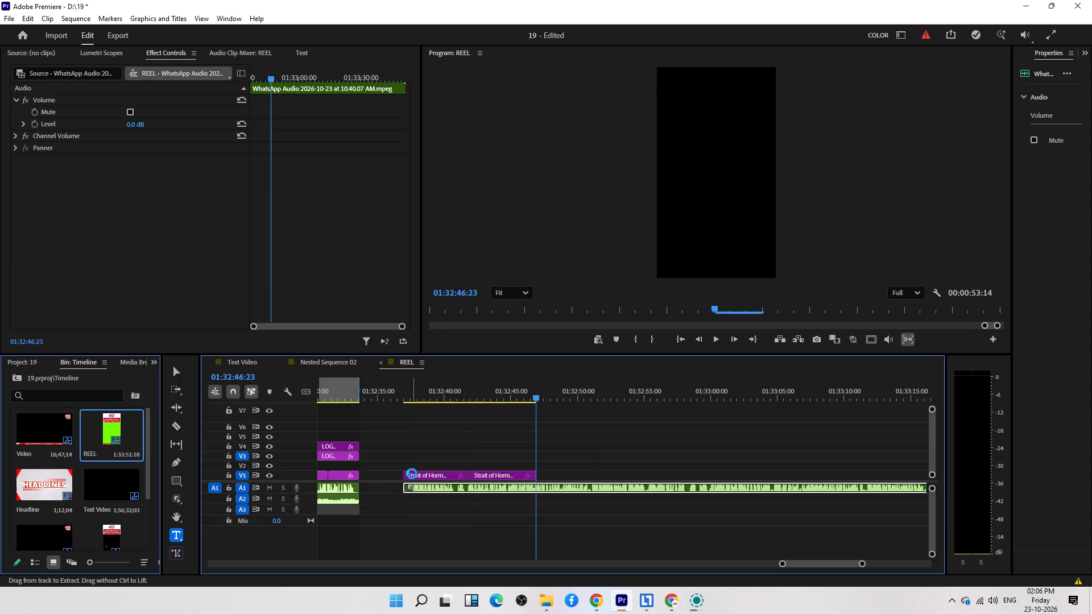
{"action": "key", "text": "ctrl+v"}
{"action": "key", "text": "ctrl+v"}
{"action": "key", "text": "ctrl+v"}
{"action": "key", "text": "ctrl+v"}
{"action": "key", "text": "ctrl+v"}
{"action": "key", "text": "ctrl+v"}
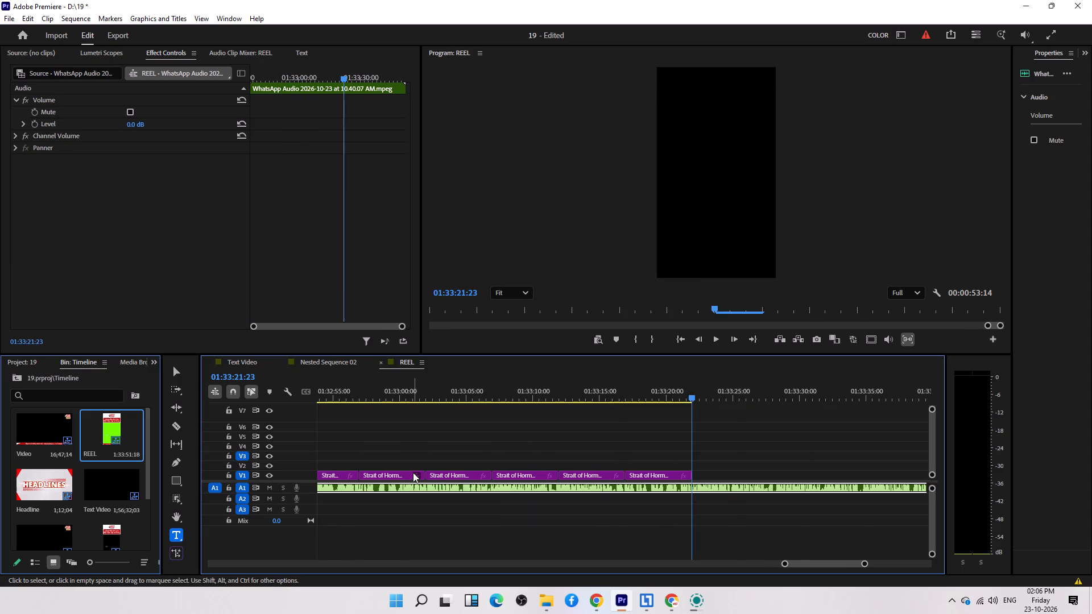
{"action": "key", "text": "ctrl+v"}
{"action": "key", "text": "ctrl+v"}
{"action": "key", "text": "ctrl+v"}
{"action": "key", "text": "ctrl+v"}
{"action": "key", "text": "ctrl+v"}
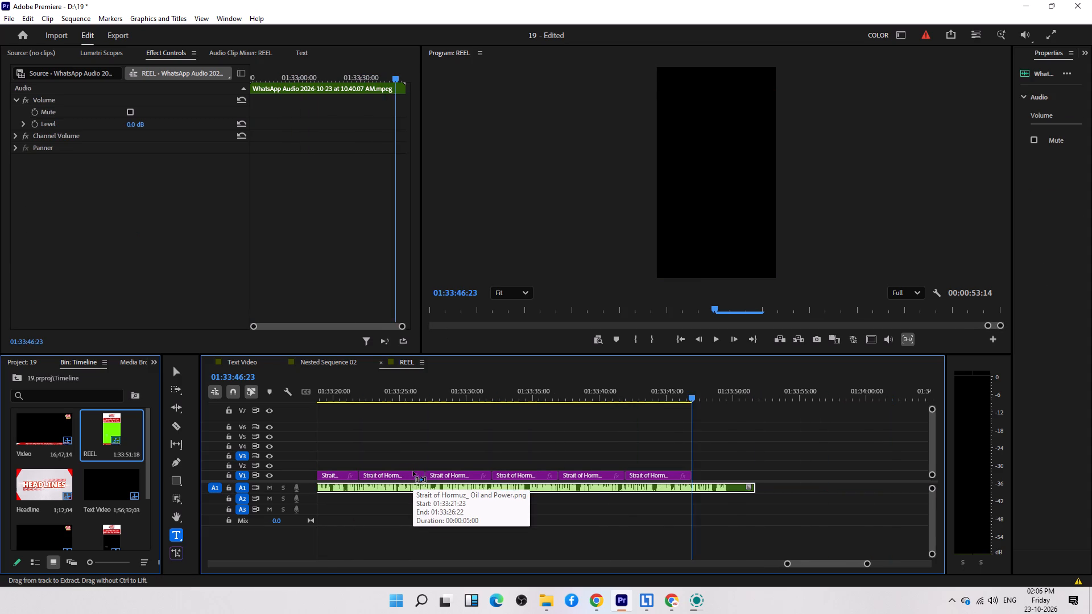
{"action": "key", "text": "ctrl+v"}
Trim the ends of the WhatsApp audio on A1 and the last storyboard image copy on V1 to 01:33:50:02.
{"action": "left_click_drag", "start_coordinate": [757, 486], "coordinate": [748, 489]}
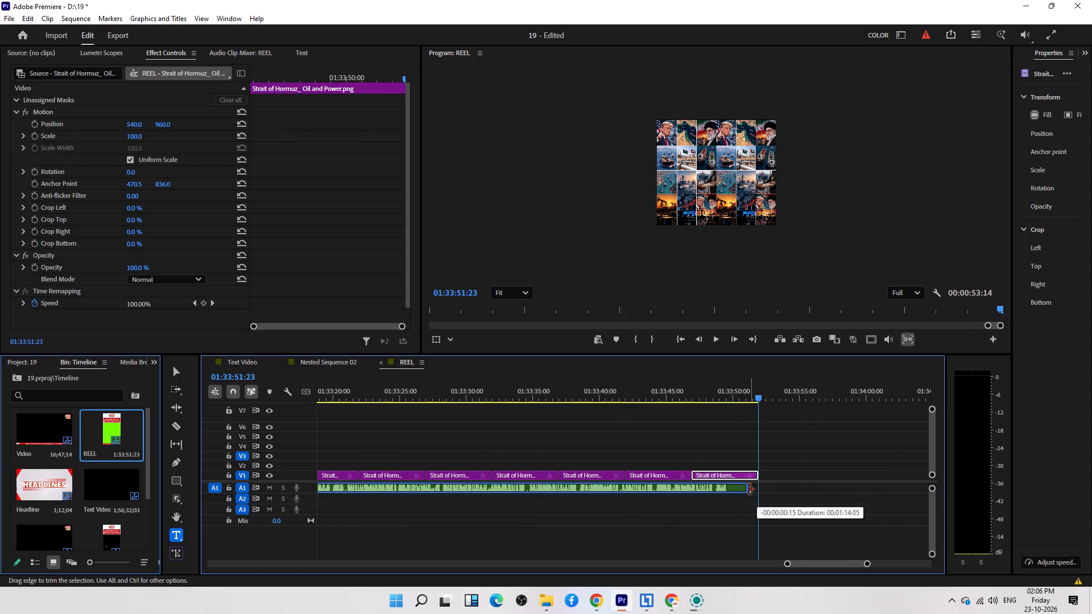
{"action": "left_click_drag", "start_coordinate": [748, 489], "coordinate": [735, 492]}
{"action": "left_click_drag", "start_coordinate": [759, 478], "coordinate": [738, 478]}
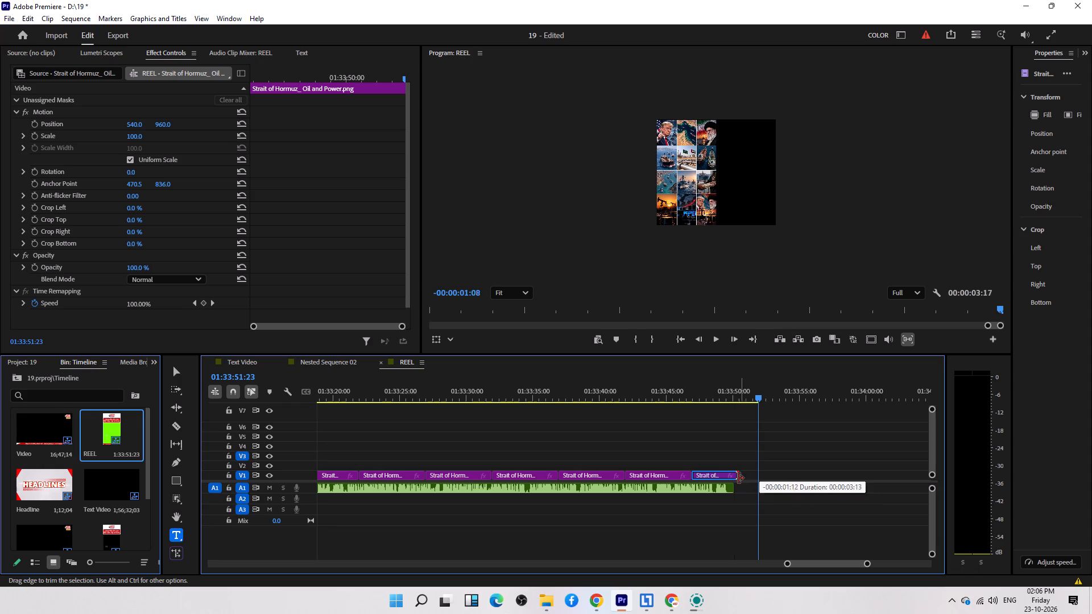
{"action": "left_click_drag", "start_coordinate": [738, 478], "coordinate": [737, 479]}
{"action": "scroll", "coordinate": [557, 525], "scroll_direction": "up", "scroll_amount": 9}
{"action": "key", "text": "Up"}
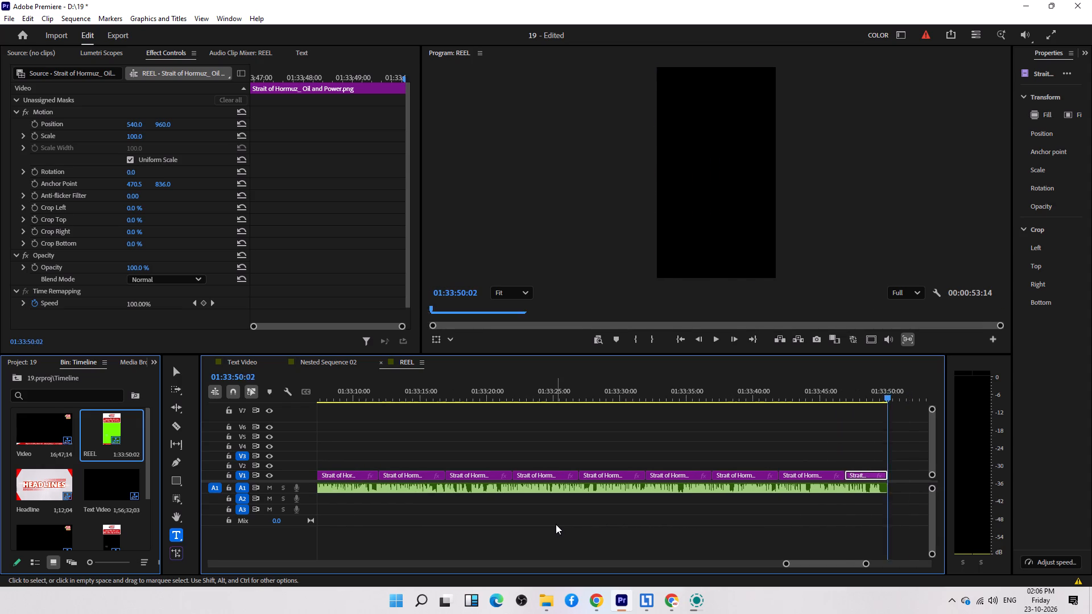
Enlarge the first storyboard clip at 01:32:36:23 to about 345% and shift it so the Trump panel dominates the frame.
{"action": "key", "text": "Up"}
{"action": "key", "text": "Up"}
{"action": "key", "text": "Up"}
{"action": "key", "text": "Up"}
{"action": "key", "text": "Up"}
{"action": "key", "text": "Up"}
{"action": "key", "text": "Up"}
{"action": "key", "text": "Up"}
{"action": "key", "text": "Up"}
{"action": "key", "text": "Up"}
{"action": "key", "text": "Up"}
{"action": "key", "text": "Up"}
{"action": "key", "text": "Up"}
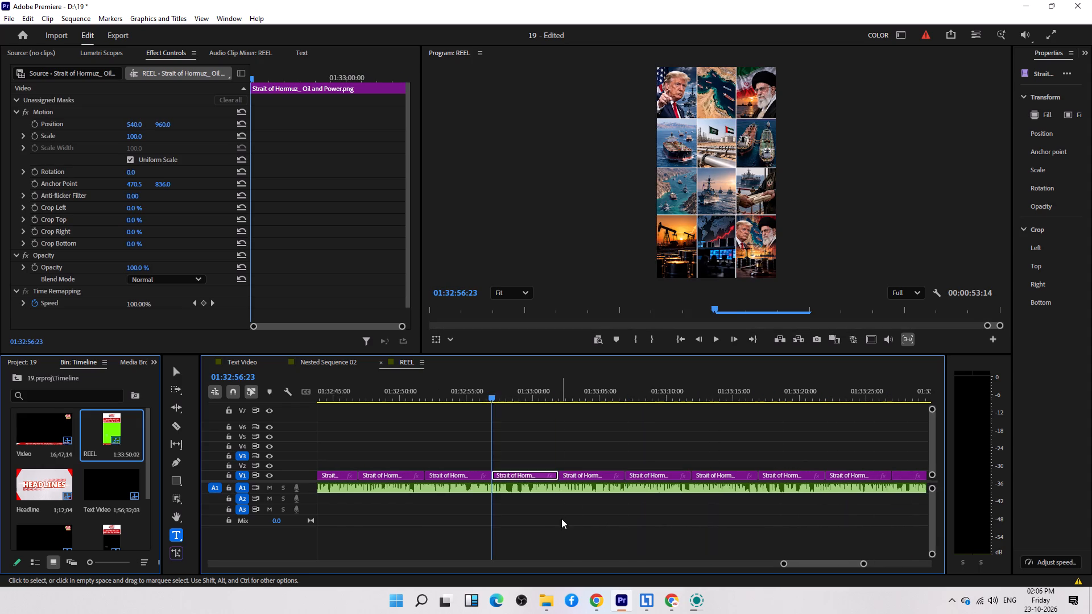
{"action": "key", "text": "Up"}
{"action": "key", "text": "Up"}
{"action": "key", "text": "Up"}
{"action": "key", "text": "Up"}
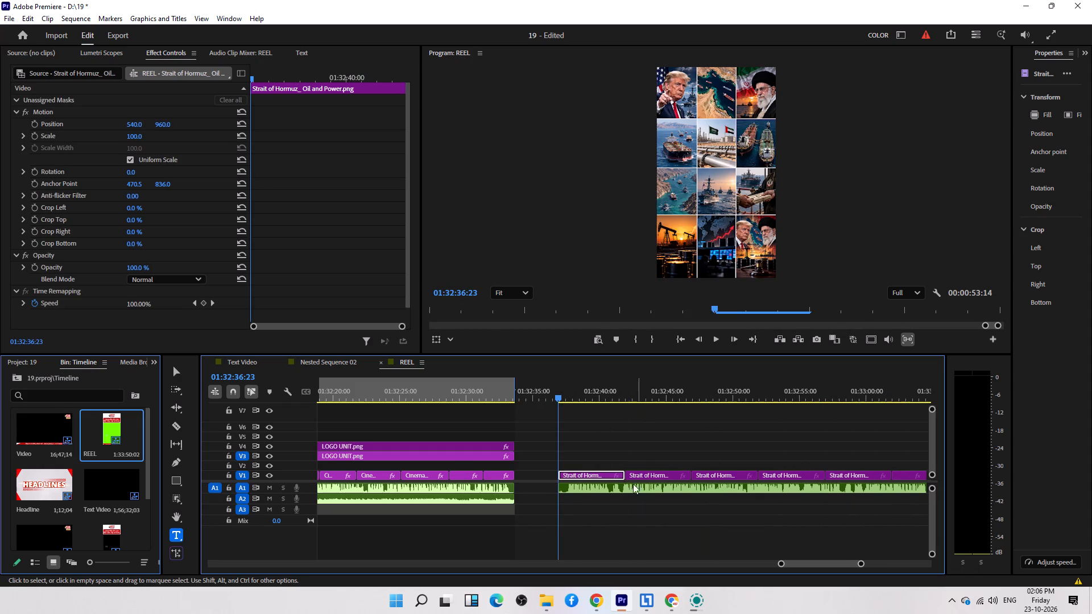
{"action": "left_click", "coordinate": [72, 121]}
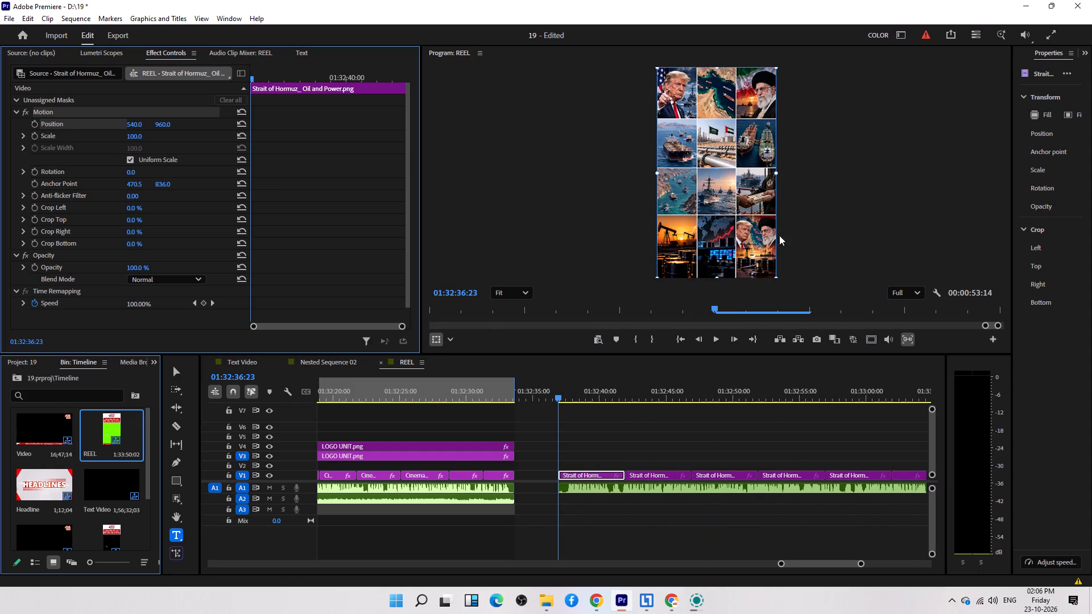
{"action": "left_click_drag", "start_coordinate": [781, 177], "coordinate": [944, 186]}
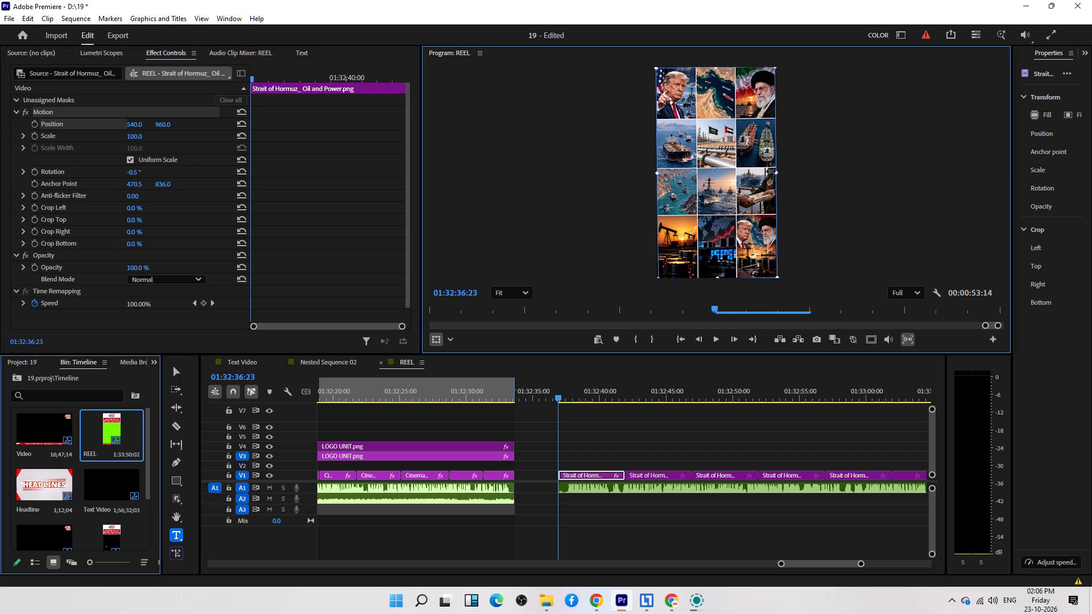
{"action": "left_click_drag", "start_coordinate": [777, 173], "coordinate": [864, 173]}
{"action": "left_click_drag", "start_coordinate": [742, 155], "coordinate": [833, 268]}
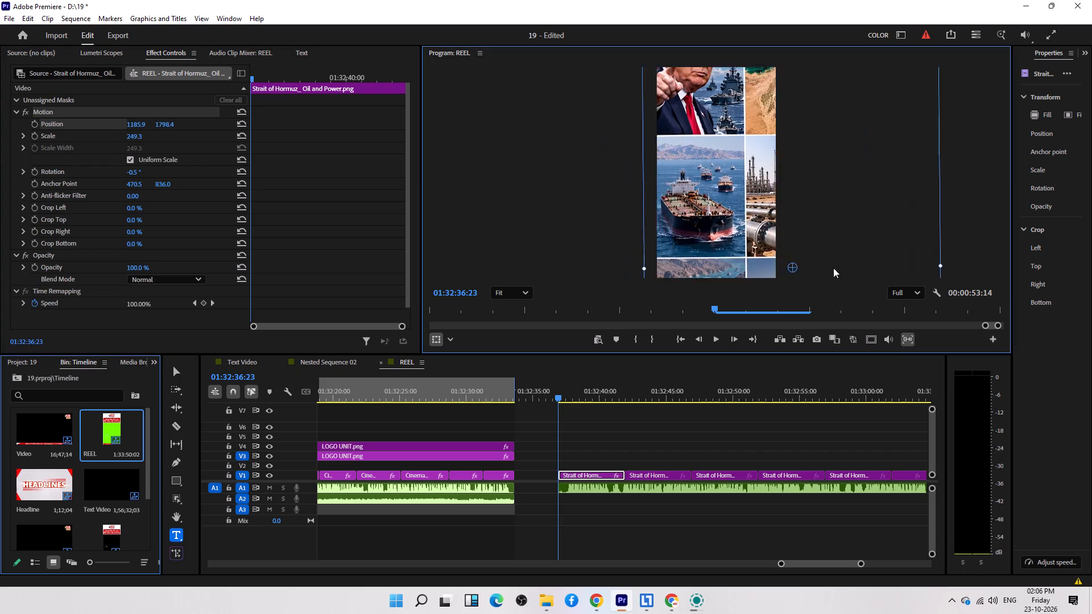
{"action": "left_click_drag", "start_coordinate": [833, 268], "coordinate": [844, 337]}
{"action": "left_click_drag", "start_coordinate": [672, 90], "coordinate": [461, 31]}
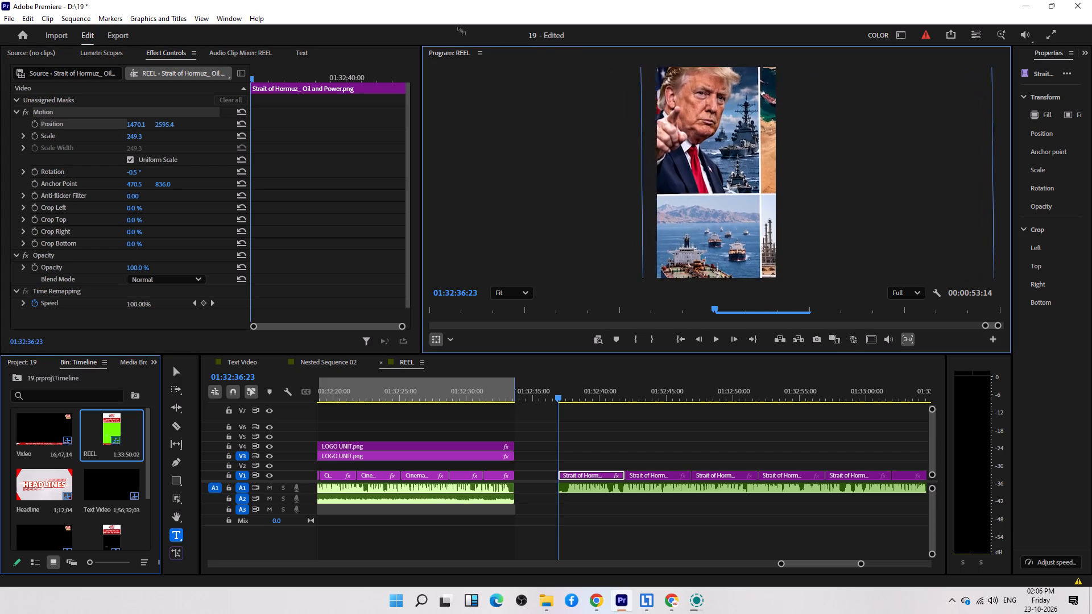
{"action": "left_click_drag", "start_coordinate": [461, 31], "coordinate": [309, 0]}
{"action": "left_click_drag", "start_coordinate": [733, 118], "coordinate": [806, 233]}
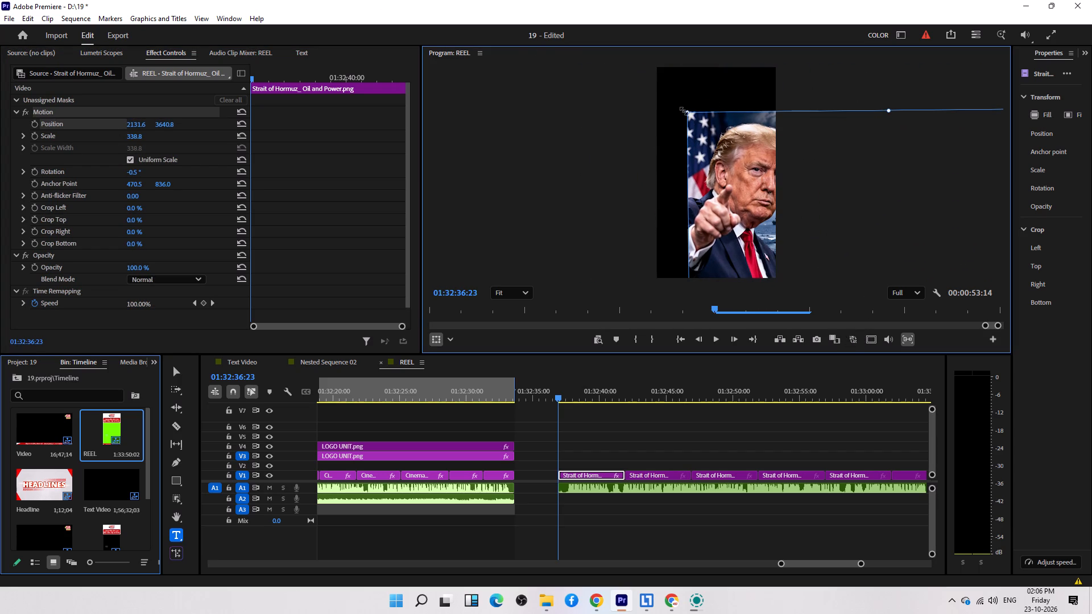
{"action": "left_click_drag", "start_coordinate": [689, 114], "coordinate": [665, 106]}
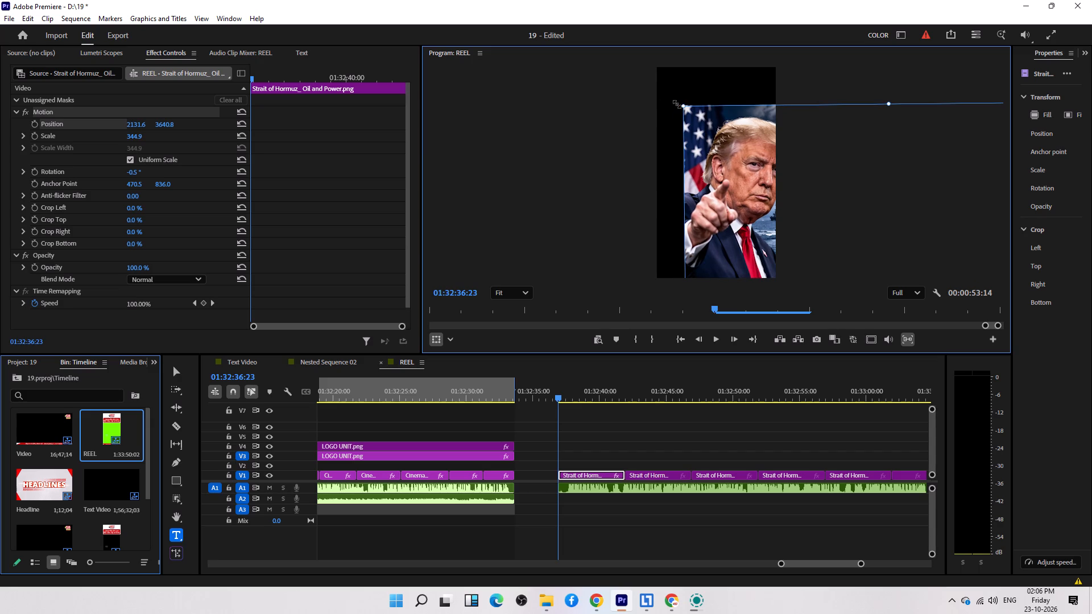
{"action": "left_click", "coordinate": [679, 99]}
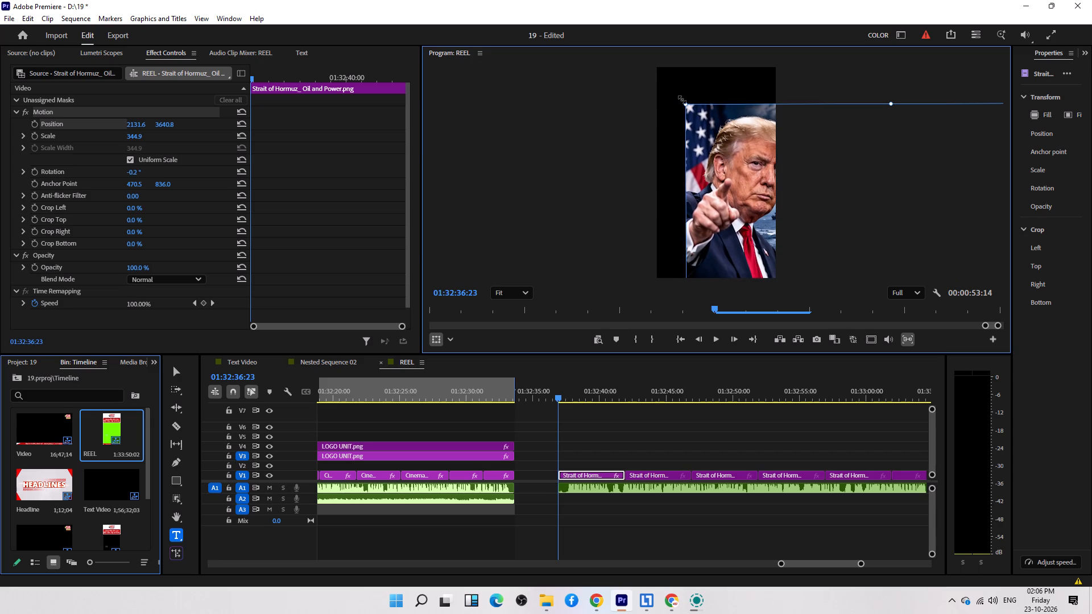
Set the first storyboard clip's rotation to 0.
{"action": "left_click", "coordinate": [132, 171]}
{"action": "left_click", "coordinate": [139, 170]}
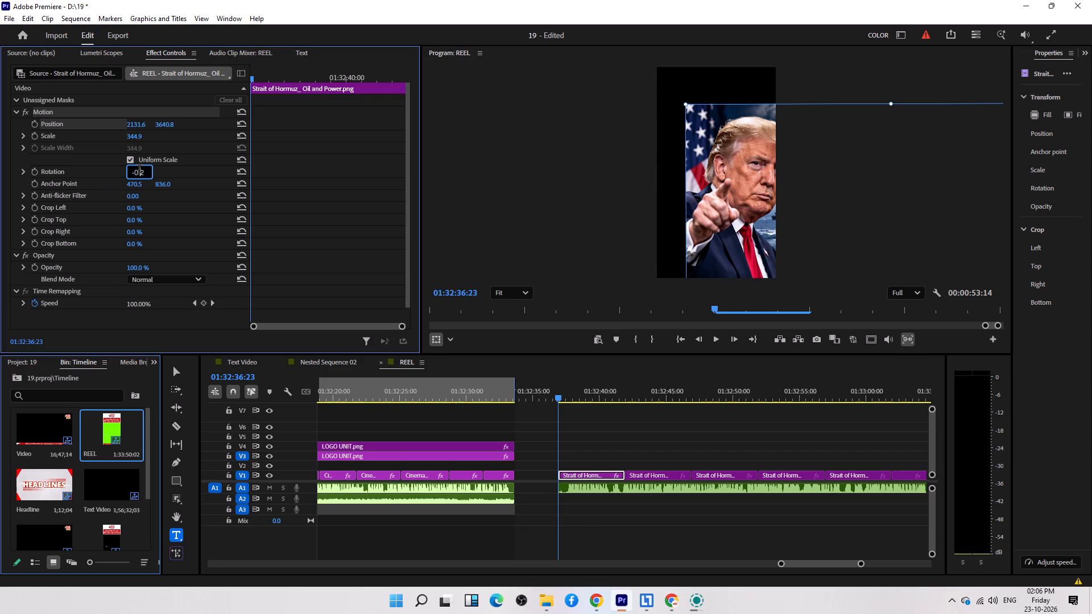
{"action": "double_click", "coordinate": [139, 170]}
{"action": "key", "text": "0"}
{"action": "key", "text": "Return"}
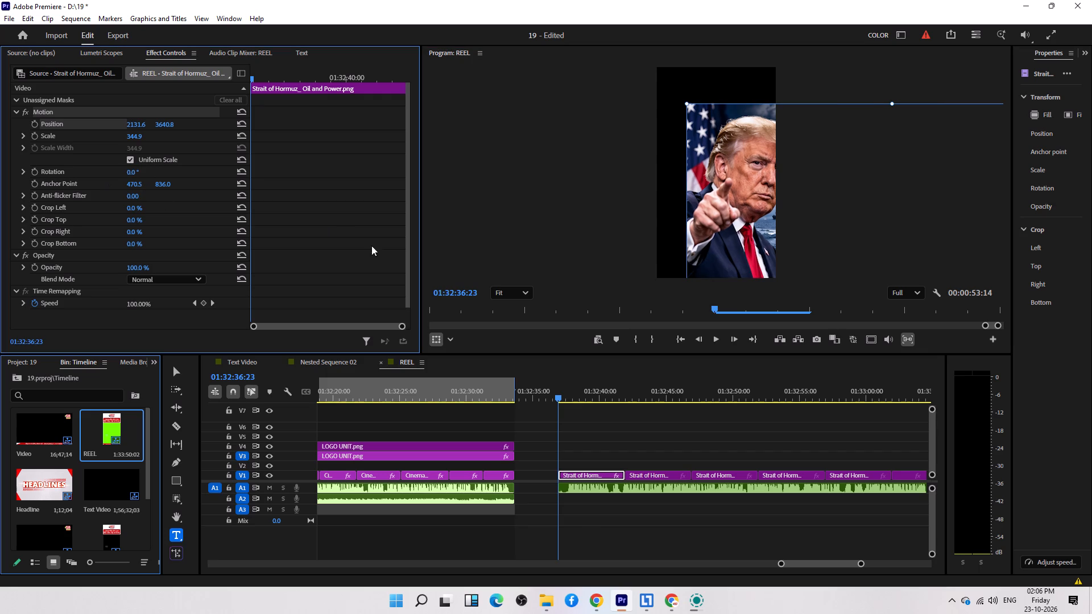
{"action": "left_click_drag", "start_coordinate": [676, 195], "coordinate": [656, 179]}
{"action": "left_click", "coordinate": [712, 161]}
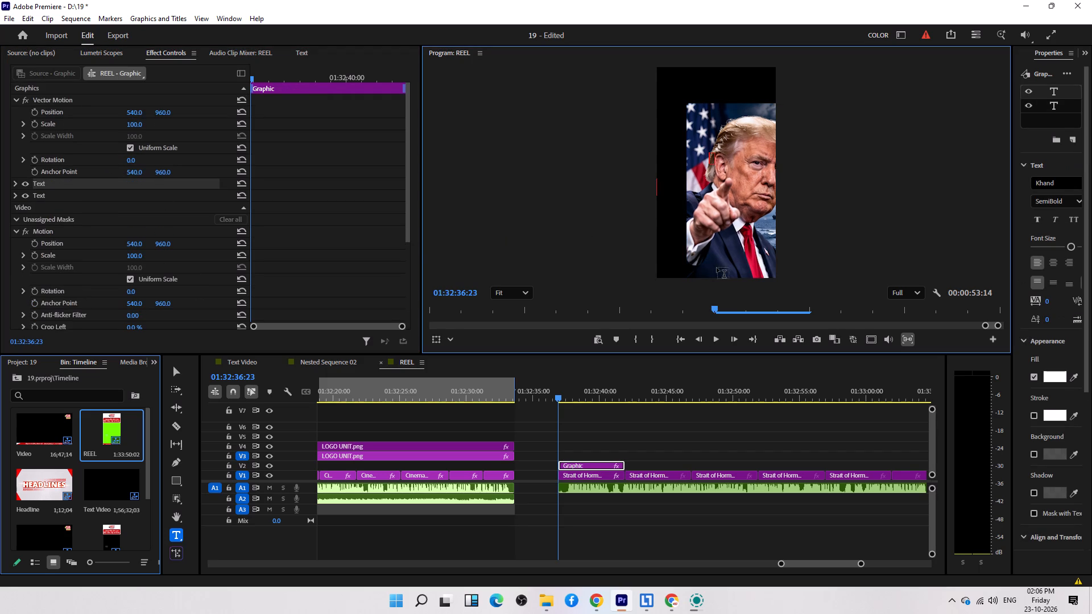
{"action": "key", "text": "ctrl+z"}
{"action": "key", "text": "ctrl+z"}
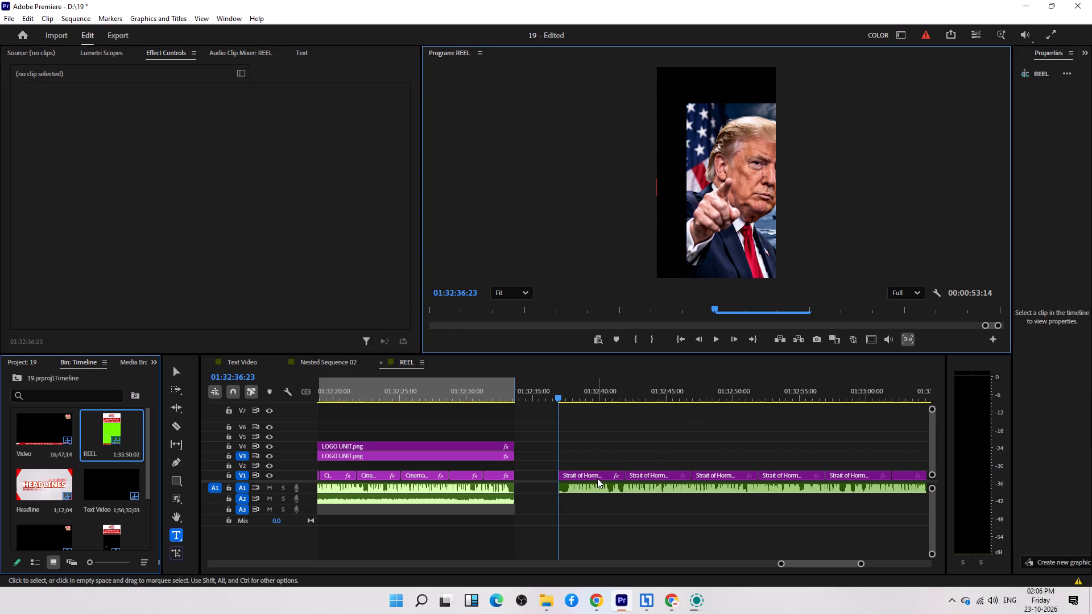
Fill the frame with the first clip's Trump panel, at about 412% scale and position about 2054, 3950.
{"action": "left_click", "coordinate": [597, 478]}
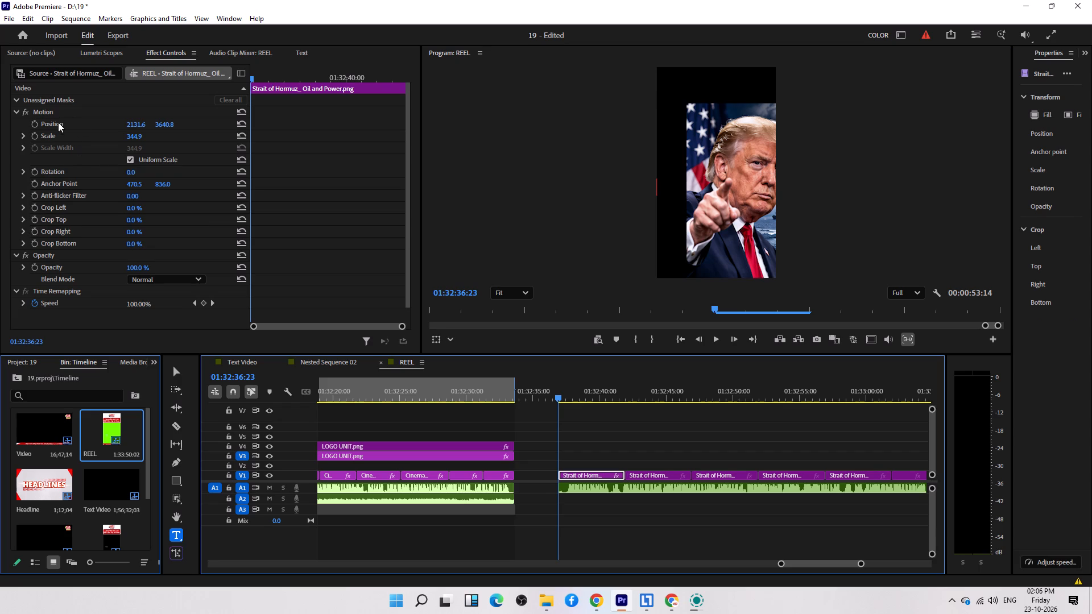
{"action": "left_click", "coordinate": [58, 122]}
{"action": "left_click_drag", "start_coordinate": [814, 144], "coordinate": [780, 108]}
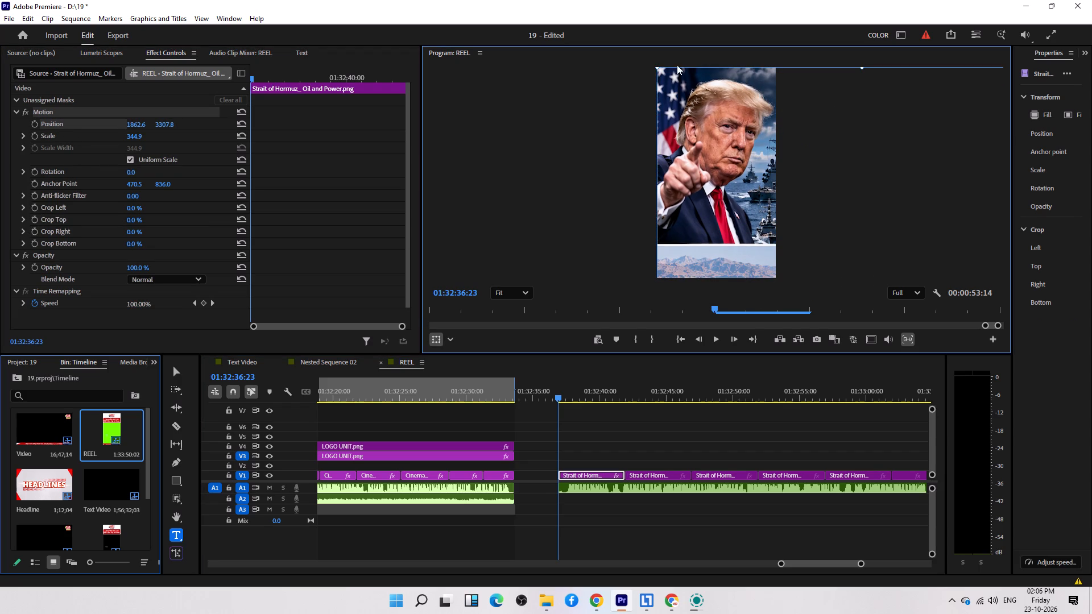
{"action": "left_click_drag", "start_coordinate": [655, 67], "coordinate": [530, 35]}
{"action": "left_click_drag", "start_coordinate": [809, 149], "coordinate": [828, 184]}
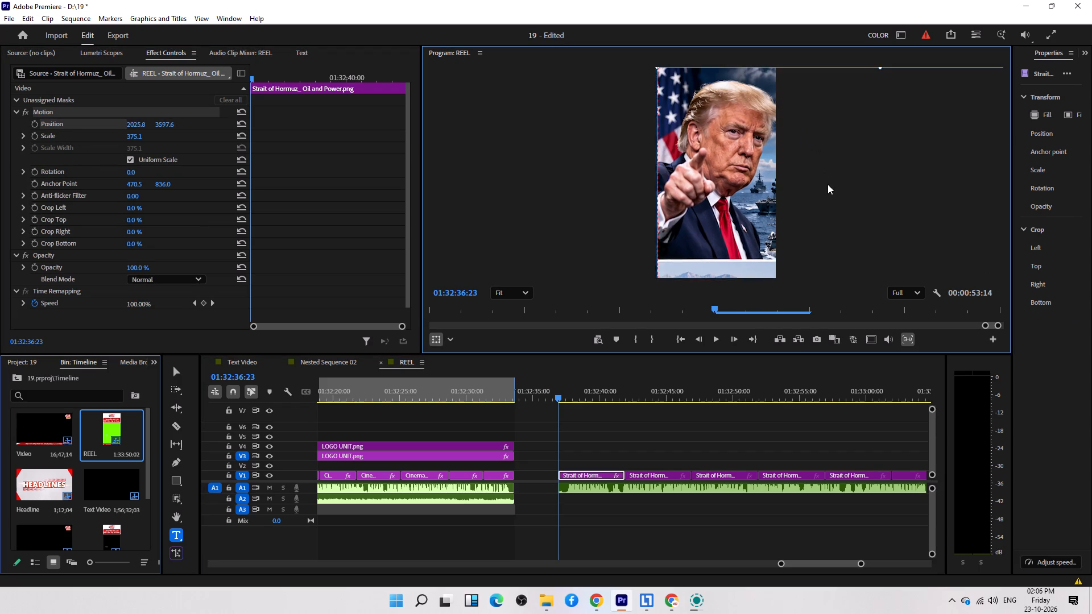
{"action": "left_click_drag", "start_coordinate": [828, 184], "coordinate": [820, 204]}
{"action": "left_click_drag", "start_coordinate": [648, 92], "coordinate": [615, 51]}
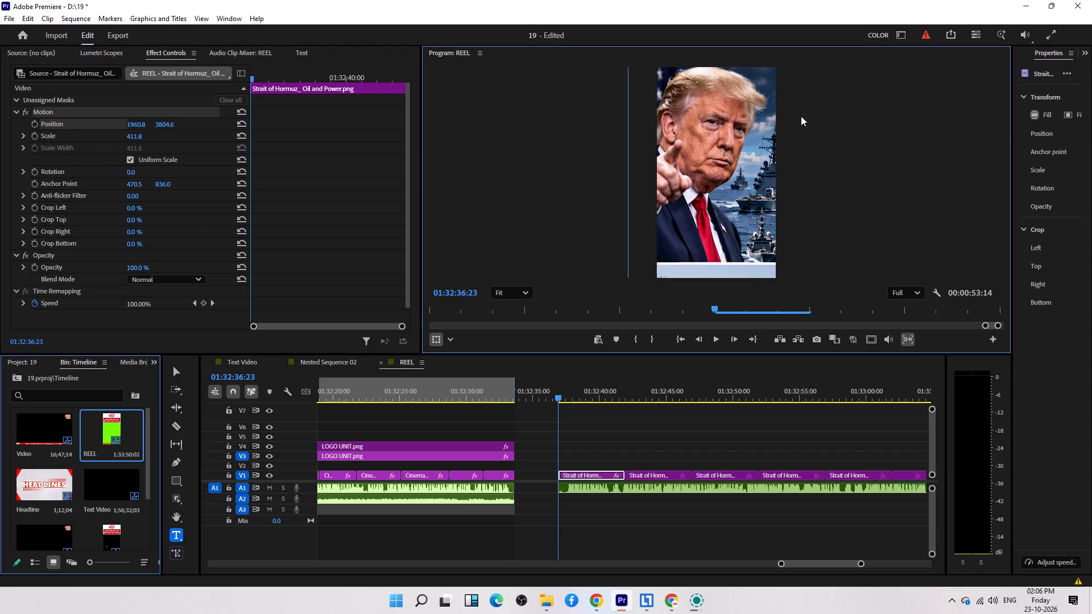
{"action": "left_click_drag", "start_coordinate": [801, 117], "coordinate": [811, 137]}
Fill the frame with the strait map panel in the second storyboard clip, at about 418% scale and position about 540, 4005.
{"action": "scroll", "coordinate": [653, 458], "scroll_direction": "down", "scroll_amount": 5}
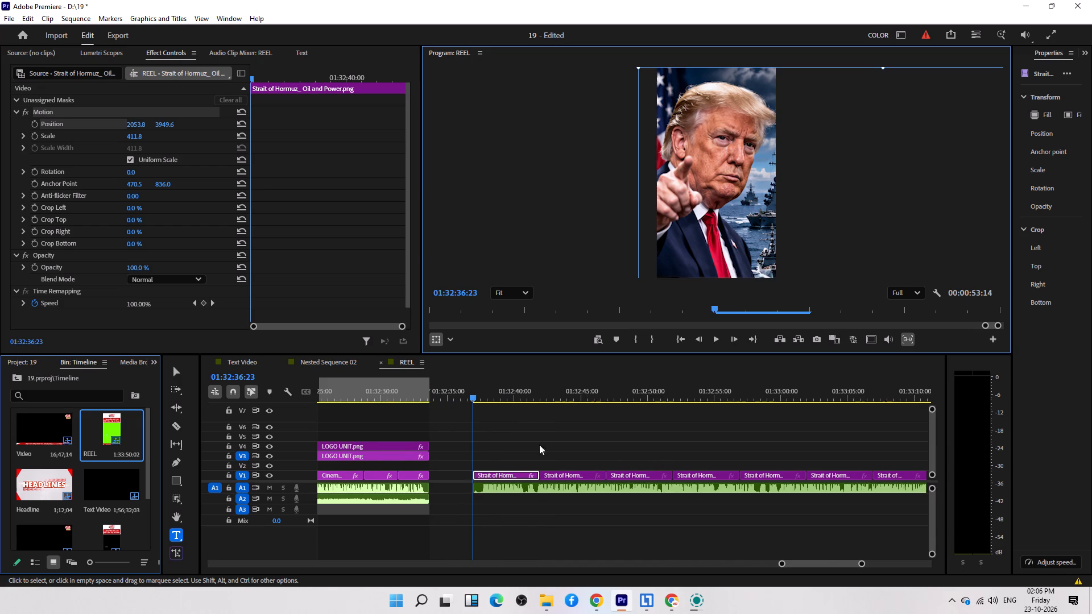
{"action": "left_click", "coordinate": [566, 392]}
{"action": "left_click_drag", "start_coordinate": [779, 173], "coordinate": [806, 177]}
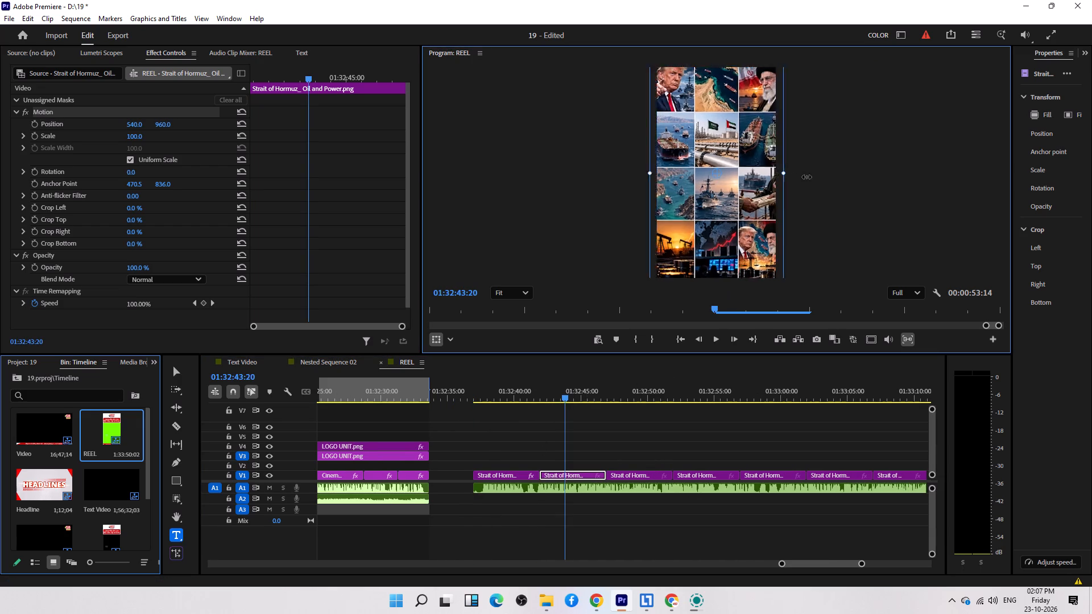
{"action": "left_click_drag", "start_coordinate": [806, 177], "coordinate": [953, 176]}
{"action": "left_click_drag", "start_coordinate": [857, 127], "coordinate": [858, 391]}
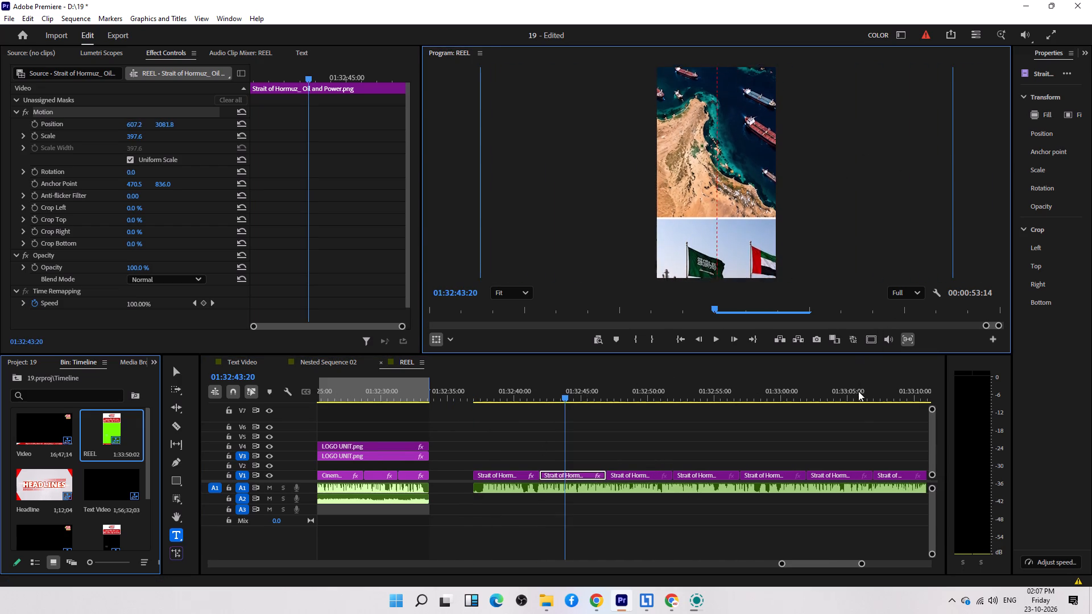
{"action": "left_click_drag", "start_coordinate": [858, 391], "coordinate": [858, 445]}
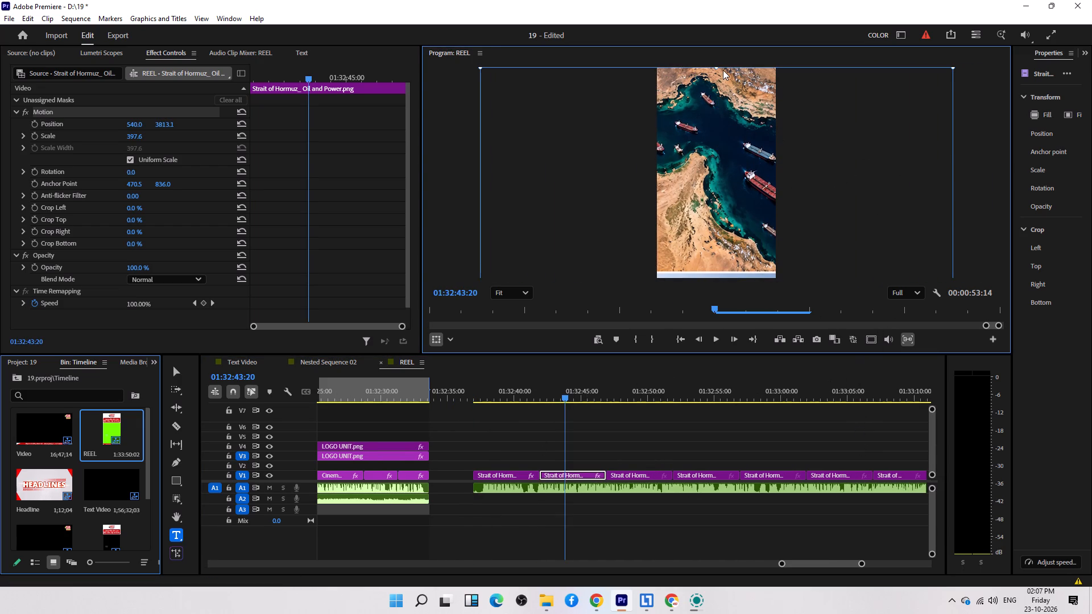
{"action": "left_click_drag", "start_coordinate": [718, 68], "coordinate": [715, 46]}
{"action": "left_click_drag", "start_coordinate": [731, 99], "coordinate": [735, 119]}
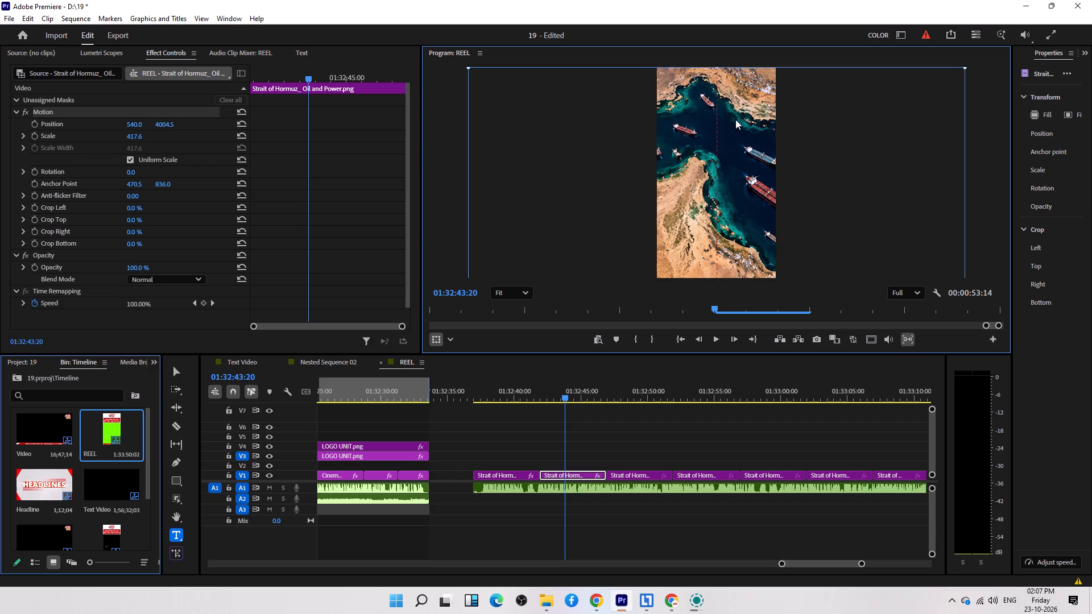
{"action": "left_click_drag", "start_coordinate": [735, 119], "coordinate": [736, 119]}
Frame the Iranian leader and flag panel in the third storyboard clip, at about 461% scale and position about -1026, 4215.
{"action": "left_click", "coordinate": [638, 404]}
{"action": "left_click", "coordinate": [637, 400]}
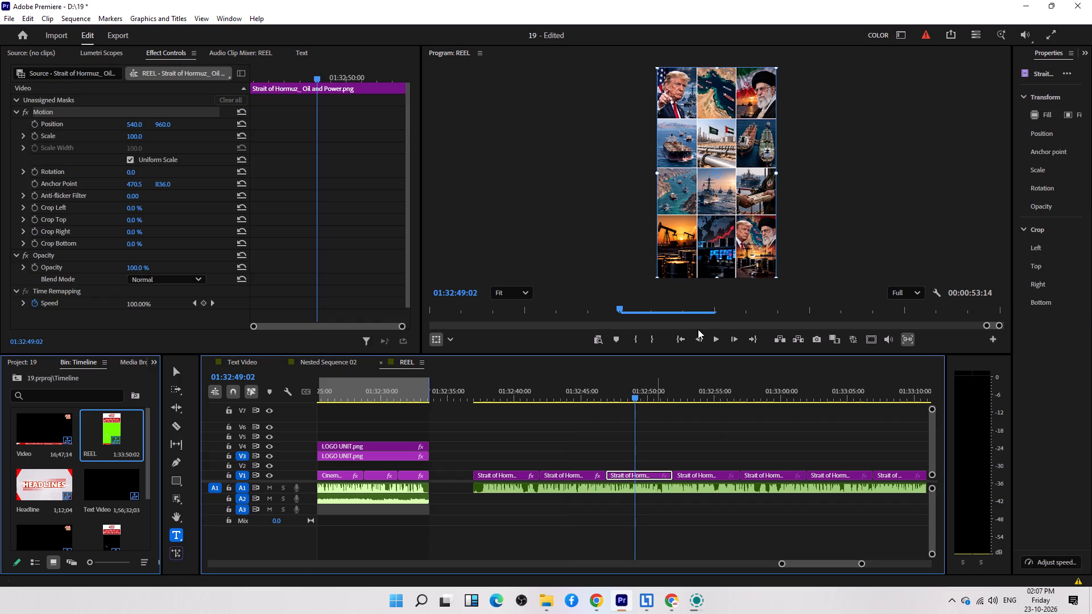
{"action": "left_click_drag", "start_coordinate": [779, 174], "coordinate": [990, 182]}
{"action": "left_click_drag", "start_coordinate": [860, 138], "coordinate": [693, 484]}
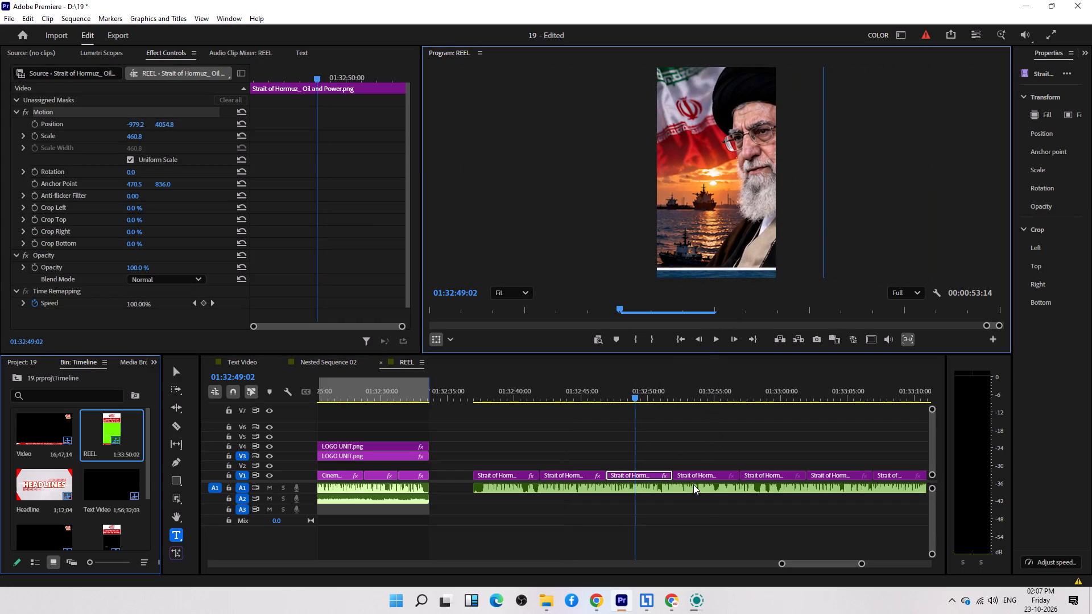
{"action": "left_click_drag", "start_coordinate": [693, 484], "coordinate": [688, 495]}
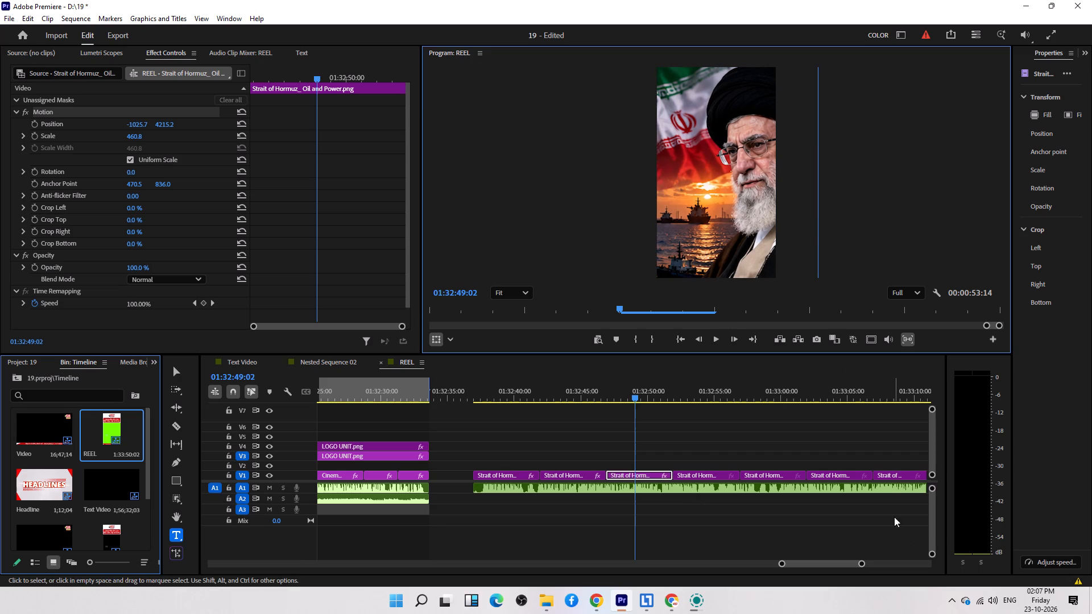
Fill the frame with the oil tanker panel in the fourth storyboard clip, at about 495% scale and position about 2214, 2388.
{"action": "left_click", "coordinate": [710, 391]}
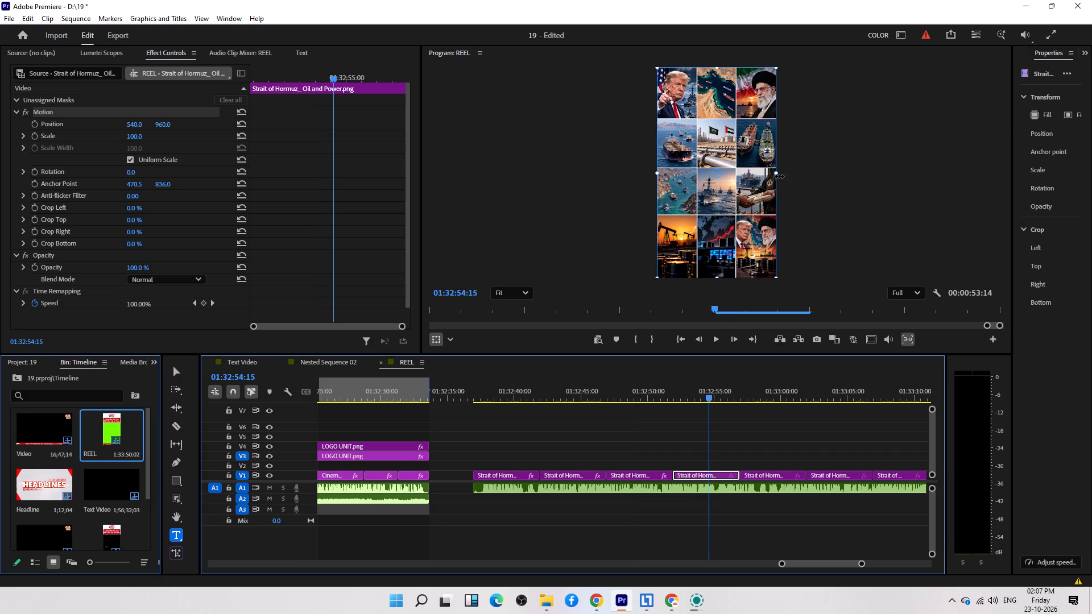
{"action": "left_click_drag", "start_coordinate": [779, 176], "coordinate": [963, 177]}
{"action": "left_click_drag", "start_coordinate": [663, 115], "coordinate": [800, 253]}
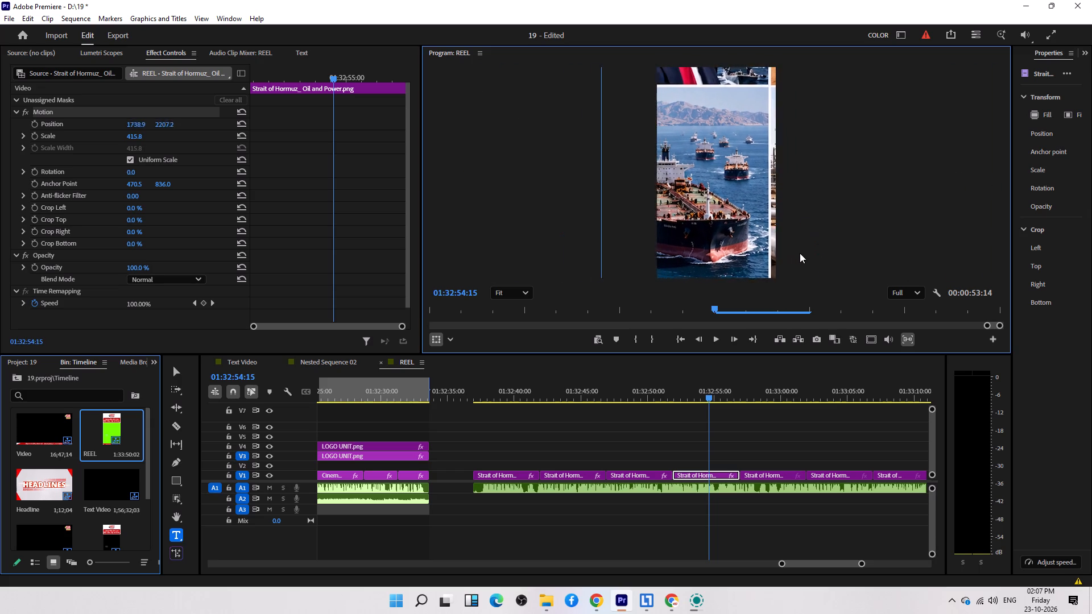
{"action": "left_click_drag", "start_coordinate": [800, 253], "coordinate": [829, 229]}
{"action": "left_click_drag", "start_coordinate": [698, 190], "coordinate": [700, 144]}
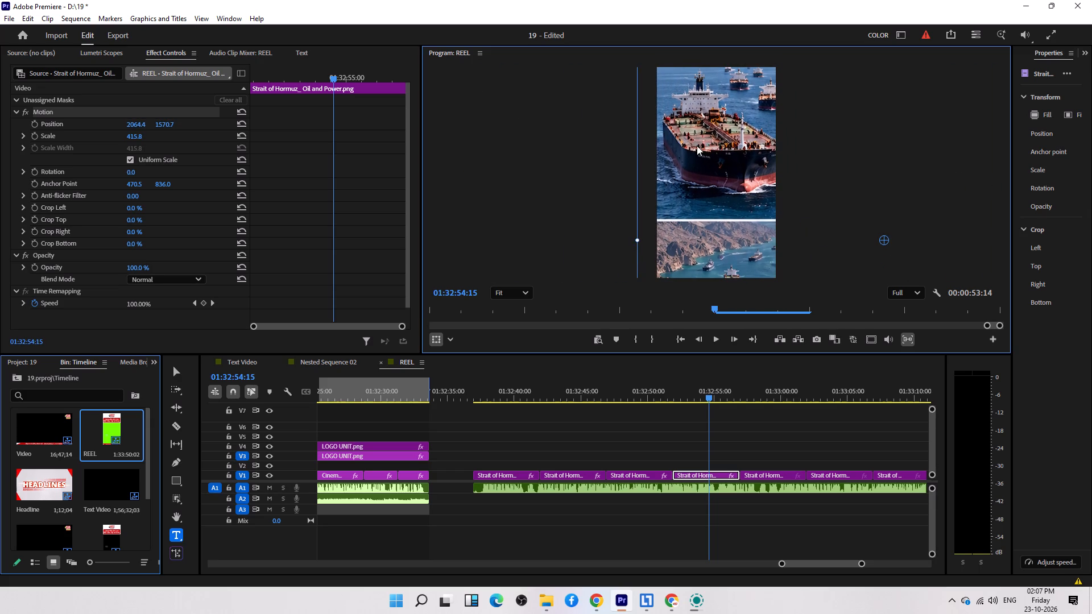
{"action": "left_click_drag", "start_coordinate": [639, 239], "coordinate": [590, 239]}
{"action": "left_click_drag", "start_coordinate": [703, 154], "coordinate": [729, 230]}
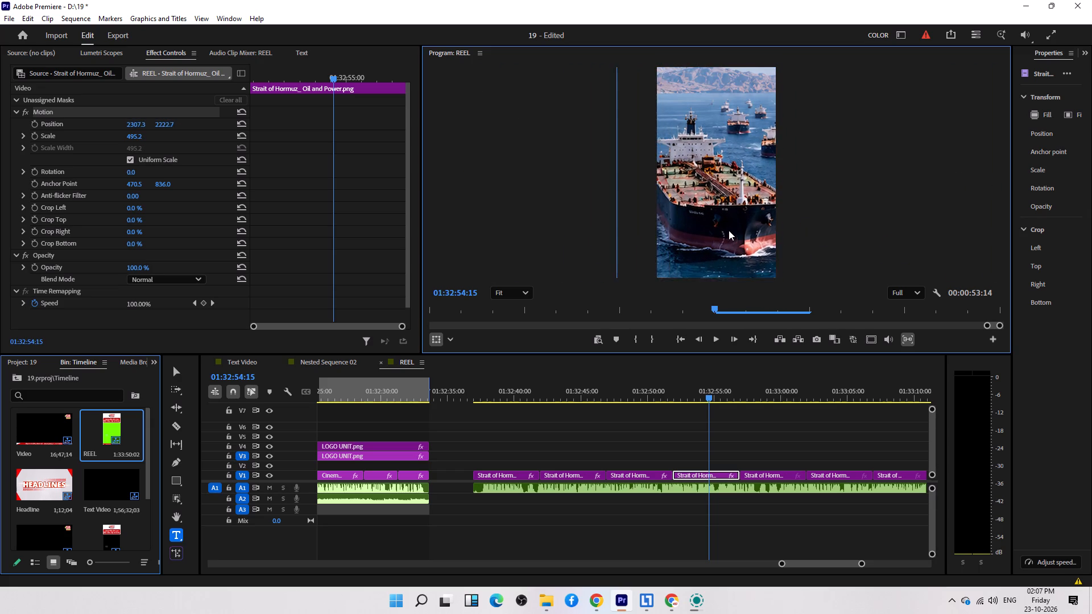
{"action": "left_click_drag", "start_coordinate": [729, 230], "coordinate": [719, 244]}
Fill the frame with the flags and oil pipelines panel in the fifth storyboard clip, at about 483% scale and position about 540, 2158.
{"action": "scroll", "coordinate": [745, 412], "scroll_direction": "down", "scroll_amount": 10}
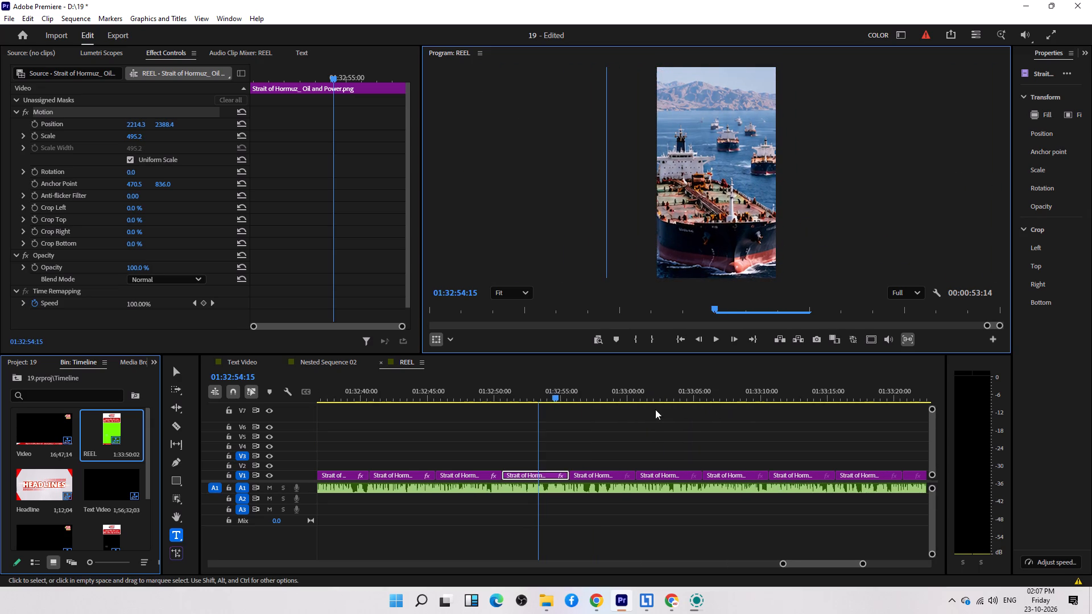
{"action": "left_click", "coordinate": [605, 395]}
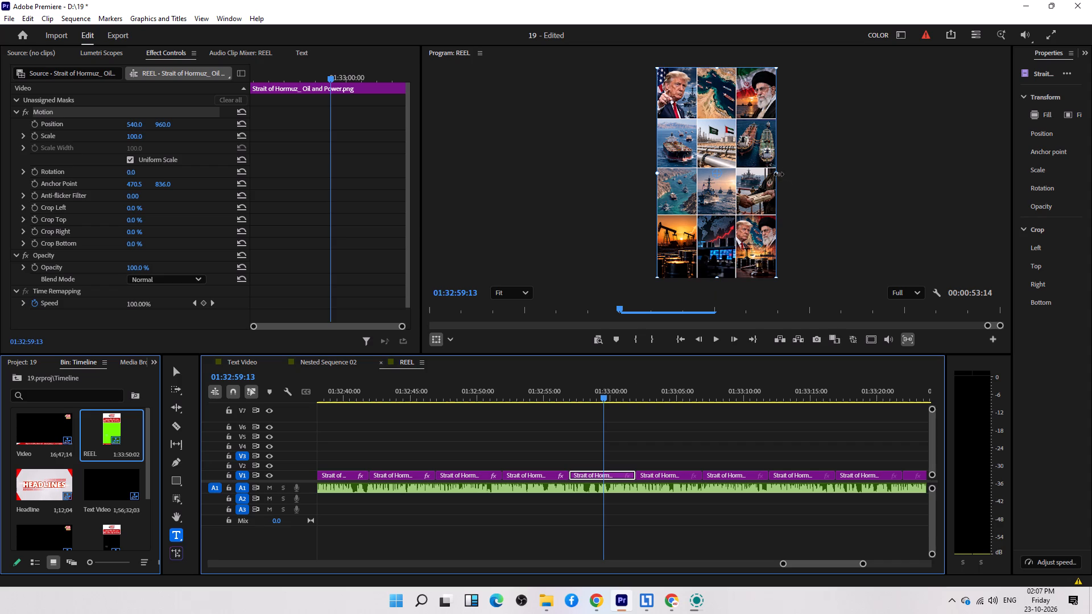
{"action": "left_click_drag", "start_coordinate": [779, 174], "coordinate": [925, 169]}
{"action": "left_click_drag", "start_coordinate": [853, 128], "coordinate": [851, 234]}
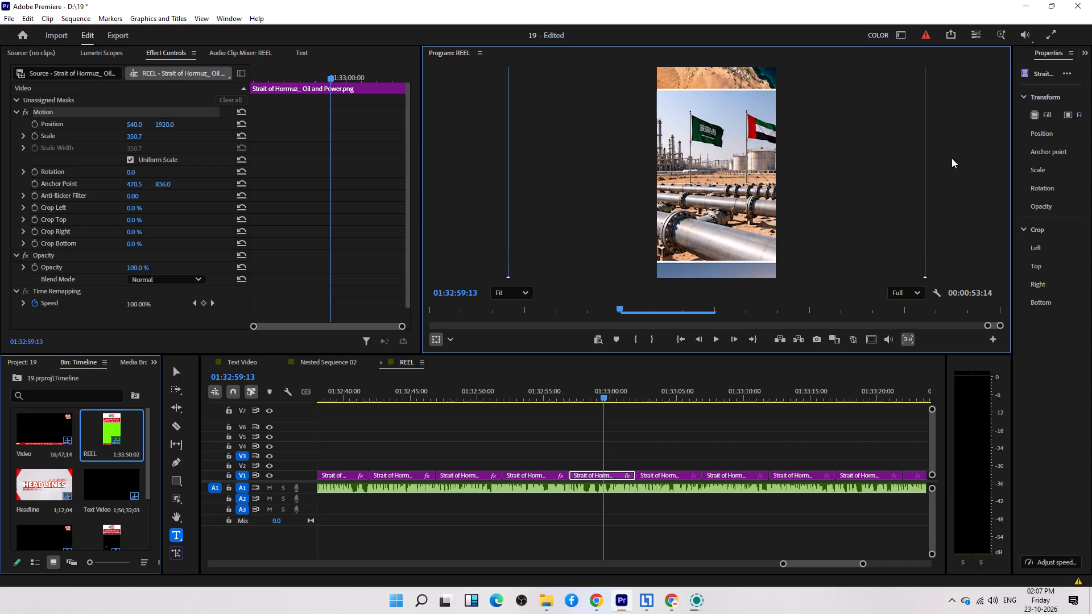
{"action": "left_click_drag", "start_coordinate": [929, 275], "coordinate": [982, 288]}
{"action": "left_click_drag", "start_coordinate": [901, 193], "coordinate": [904, 228]}
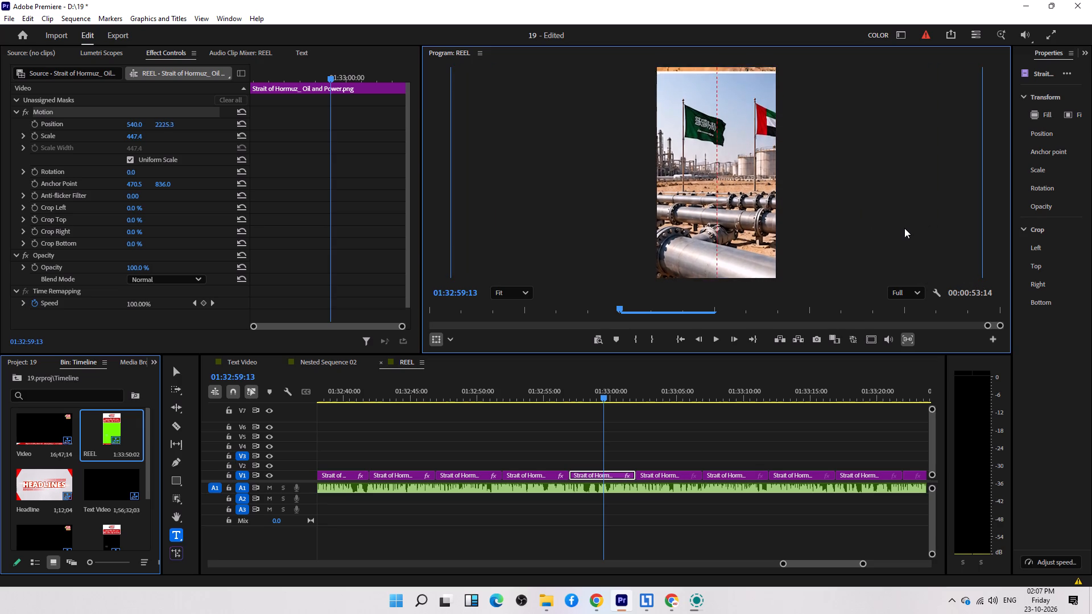
{"action": "left_click_drag", "start_coordinate": [904, 228], "coordinate": [902, 223]}
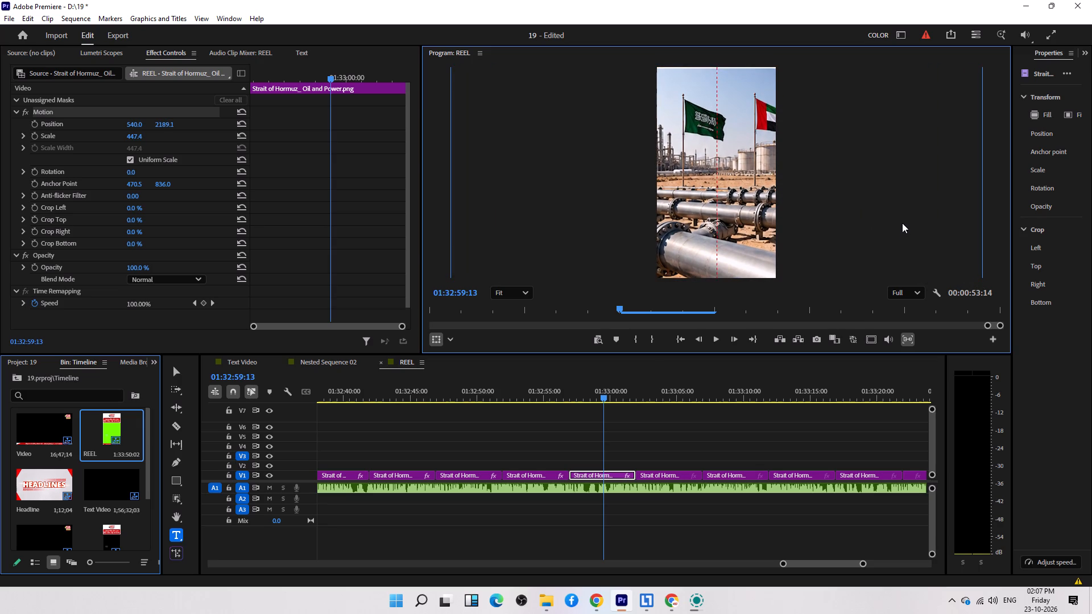
{"action": "left_click_drag", "start_coordinate": [902, 223], "coordinate": [903, 163]}
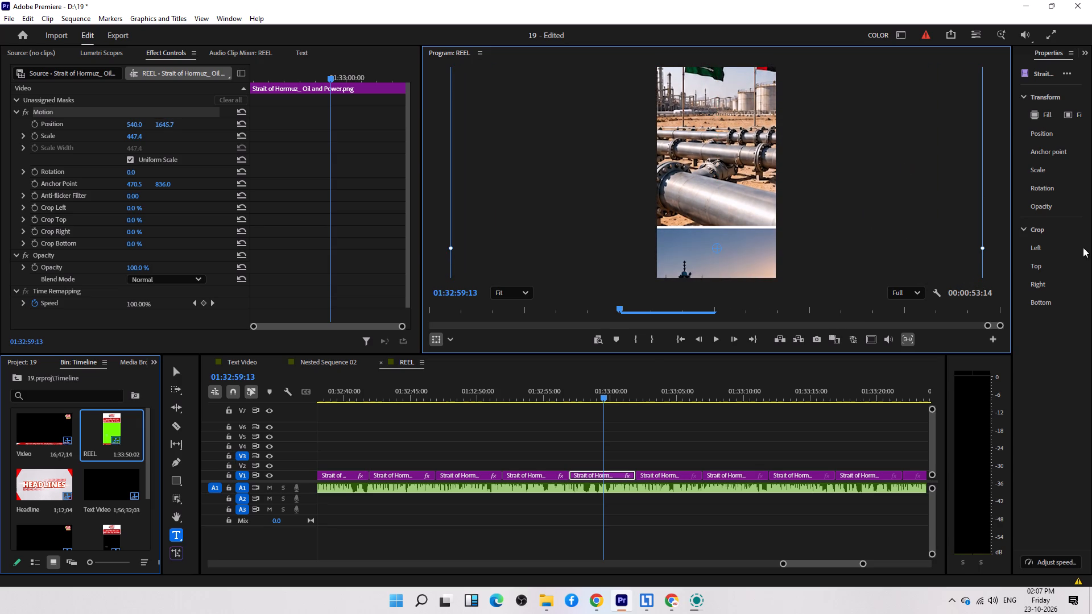
{"action": "left_click_drag", "start_coordinate": [983, 250], "coordinate": [1003, 248]}
{"action": "left_click_drag", "start_coordinate": [919, 164], "coordinate": [924, 180]}
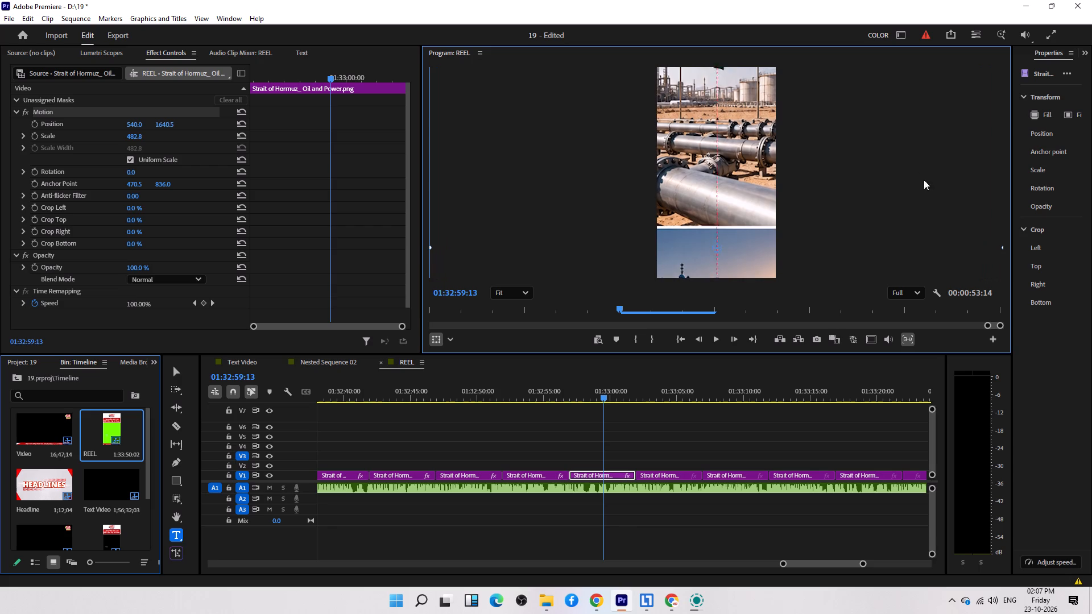
{"action": "left_click_drag", "start_coordinate": [924, 180], "coordinate": [924, 220]}
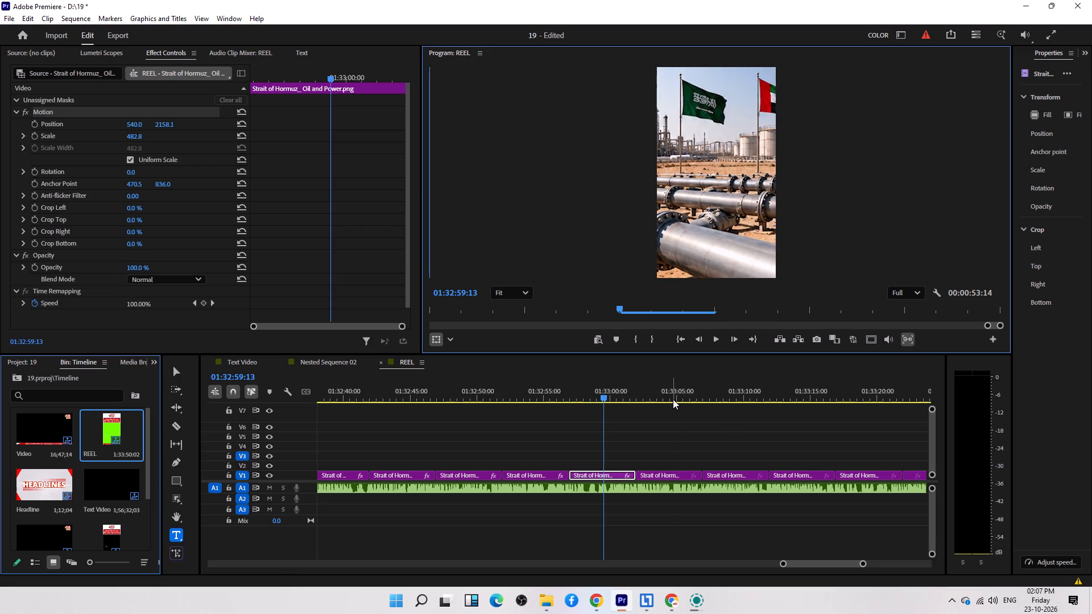
Frame the panel of two moored tankers in the sixth storyboard clip, at about 448% scale and position about -897, 2145.
{"action": "left_click", "coordinate": [673, 399]}
{"action": "left_click_drag", "start_coordinate": [777, 171], "coordinate": [913, 172]}
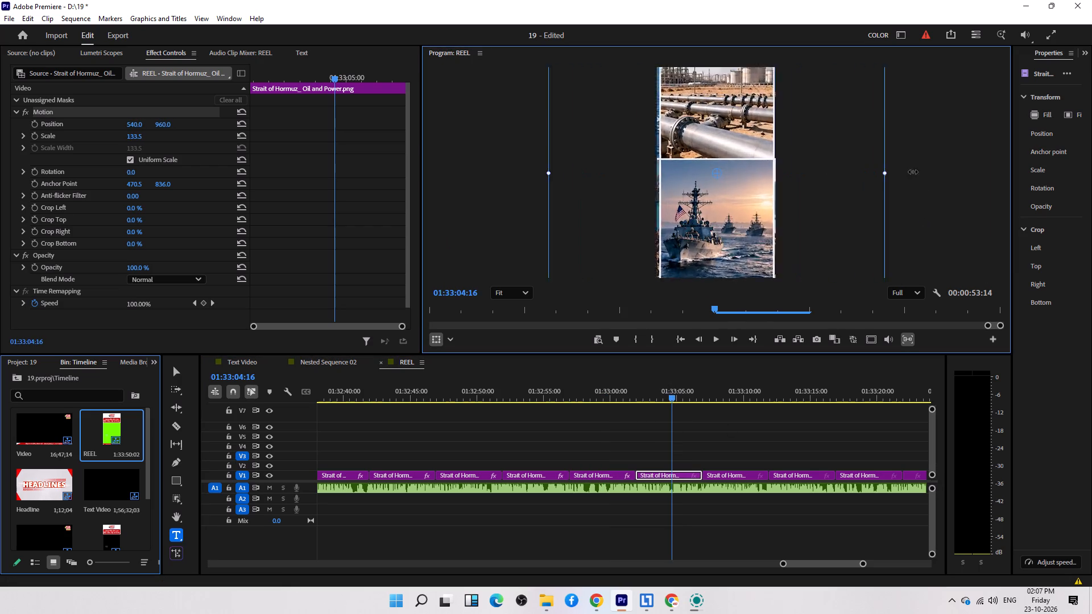
{"action": "left_click_drag", "start_coordinate": [913, 172], "coordinate": [949, 175]}
{"action": "left_click_drag", "start_coordinate": [874, 172], "coordinate": [693, 283]}
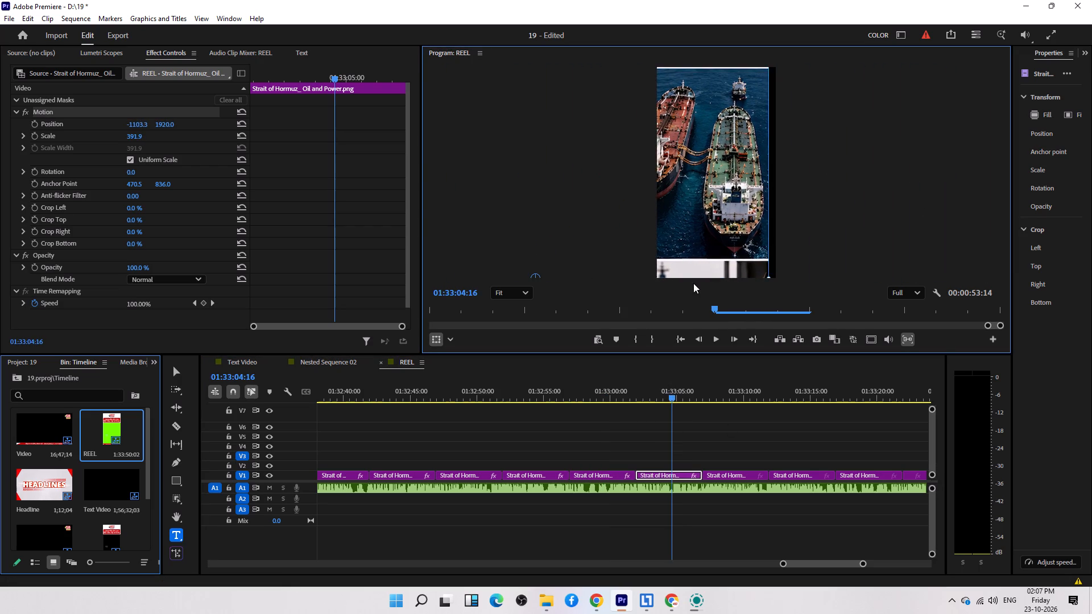
{"action": "left_click_drag", "start_coordinate": [693, 283], "coordinate": [721, 214]}
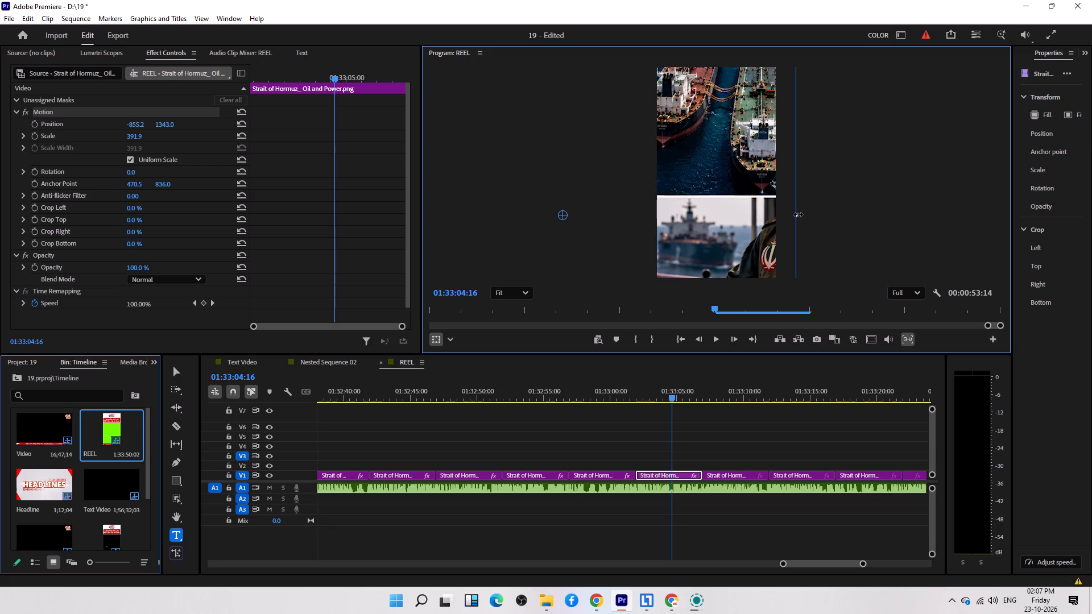
{"action": "left_click_drag", "start_coordinate": [798, 214], "coordinate": [829, 217]}
{"action": "left_click_drag", "start_coordinate": [789, 138], "coordinate": [784, 218]}
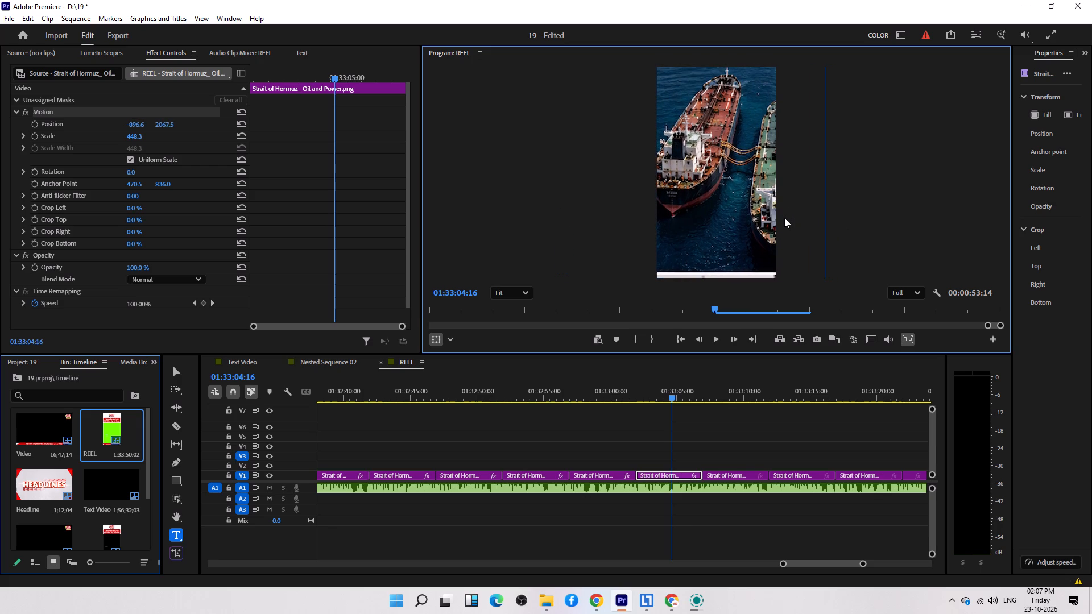
{"action": "left_click_drag", "start_coordinate": [784, 218], "coordinate": [784, 226]}
Fill the frame with the aerial view of ships in the strait in the seventh storyboard clip, at about 507% scale and position about 2431, 0.
{"action": "scroll", "coordinate": [759, 431], "scroll_direction": "down", "scroll_amount": 5}
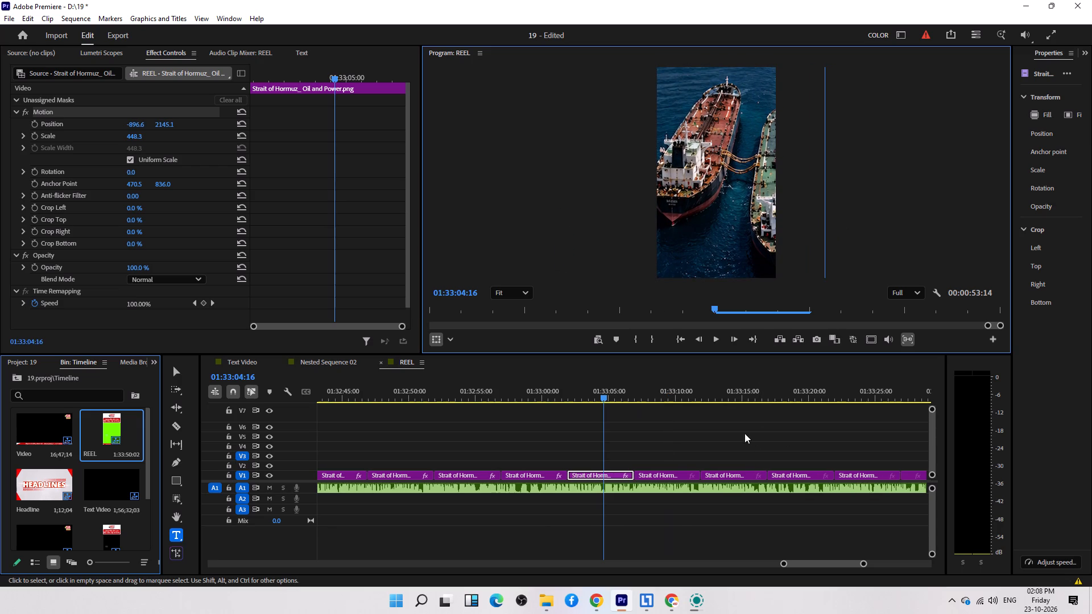
{"action": "left_click", "coordinate": [651, 387]}
{"action": "left_click_drag", "start_coordinate": [779, 176], "coordinate": [849, 181]}
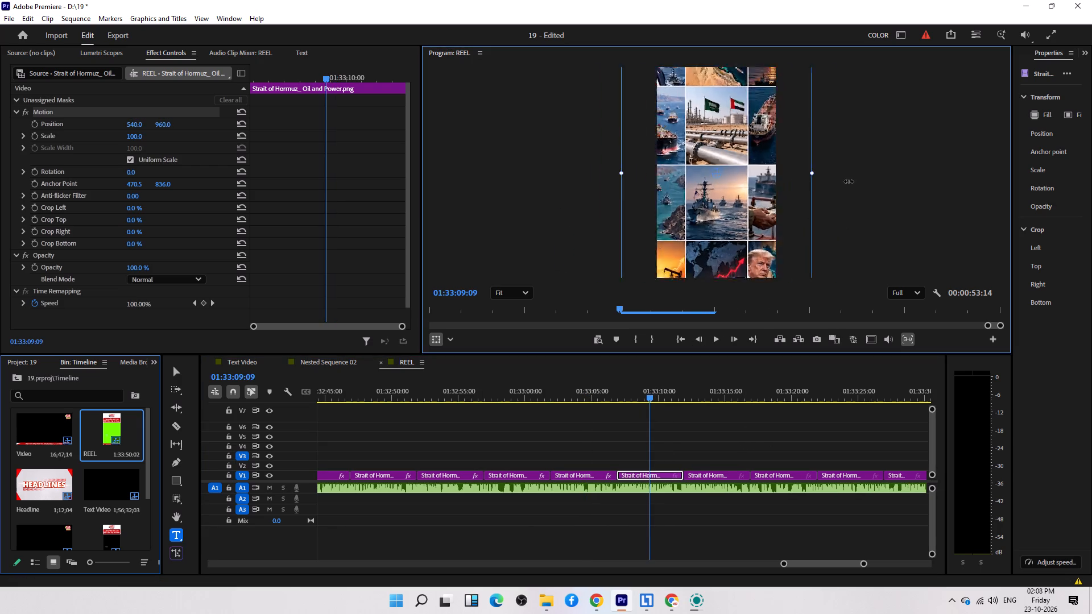
{"action": "left_click_drag", "start_coordinate": [849, 181], "coordinate": [934, 187]}
{"action": "left_click_drag", "start_coordinate": [809, 171], "coordinate": [958, 96]}
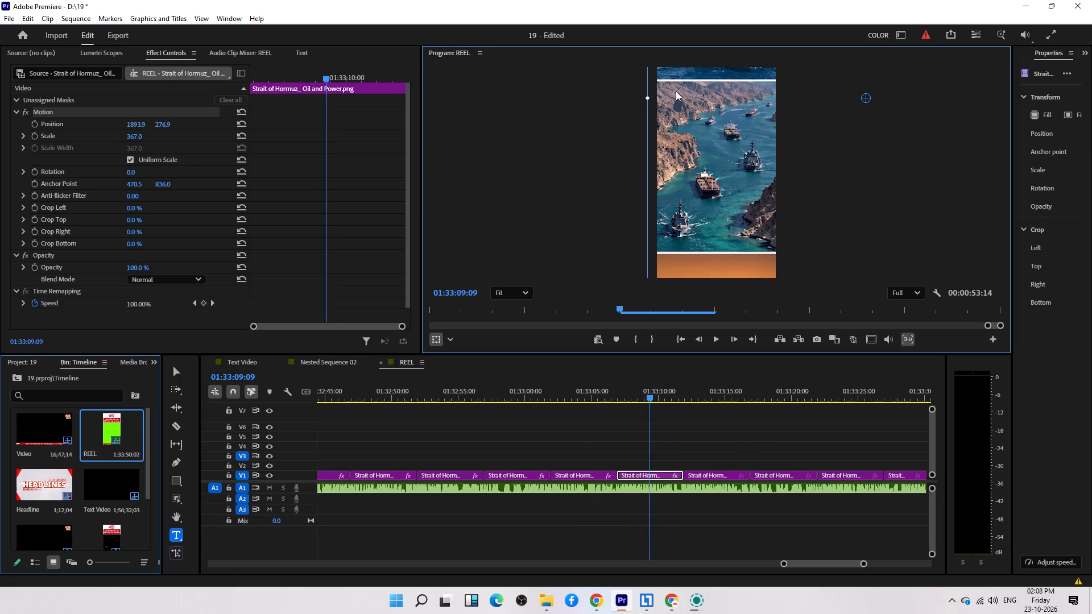
{"action": "left_click_drag", "start_coordinate": [646, 100], "coordinate": [564, 105]}
{"action": "left_click_drag", "start_coordinate": [758, 129], "coordinate": [817, 101]}
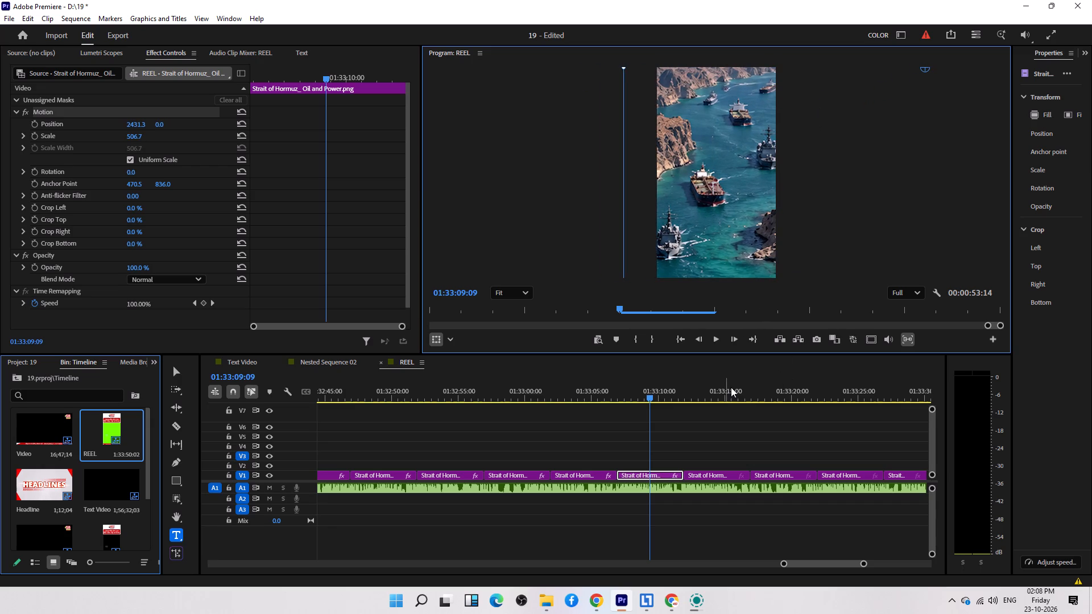
Fill the frame with the US warship panel in the eighth storyboard clip, at about 585% scale and position about 809, 111.
{"action": "left_click", "coordinate": [731, 387]}
{"action": "left_click_drag", "start_coordinate": [781, 175], "coordinate": [874, 177]}
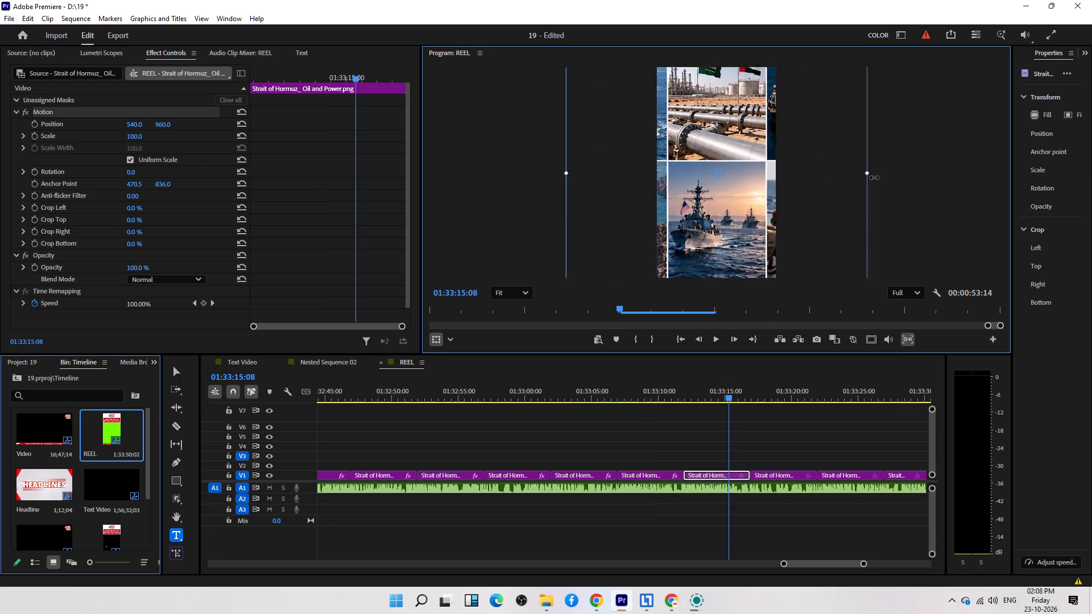
{"action": "left_click_drag", "start_coordinate": [874, 177], "coordinate": [896, 180]}
{"action": "left_click_drag", "start_coordinate": [895, 173], "coordinate": [939, 176]}
{"action": "left_click_drag", "start_coordinate": [875, 193], "coordinate": [872, 183]}
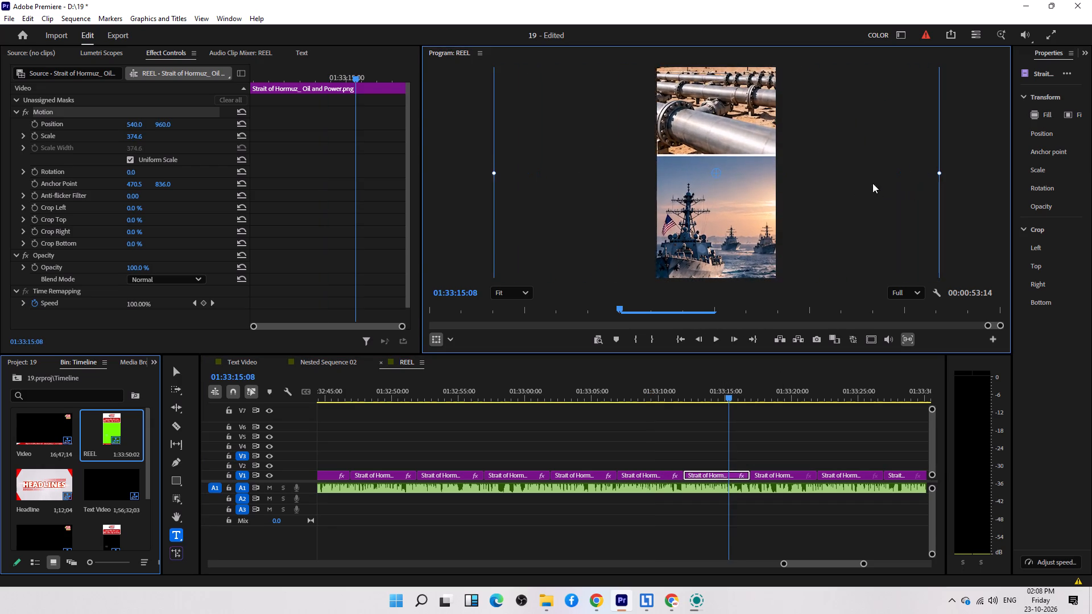
{"action": "left_click_drag", "start_coordinate": [872, 183], "coordinate": [868, 117]}
{"action": "left_click_drag", "start_coordinate": [940, 99], "coordinate": [975, 97]}
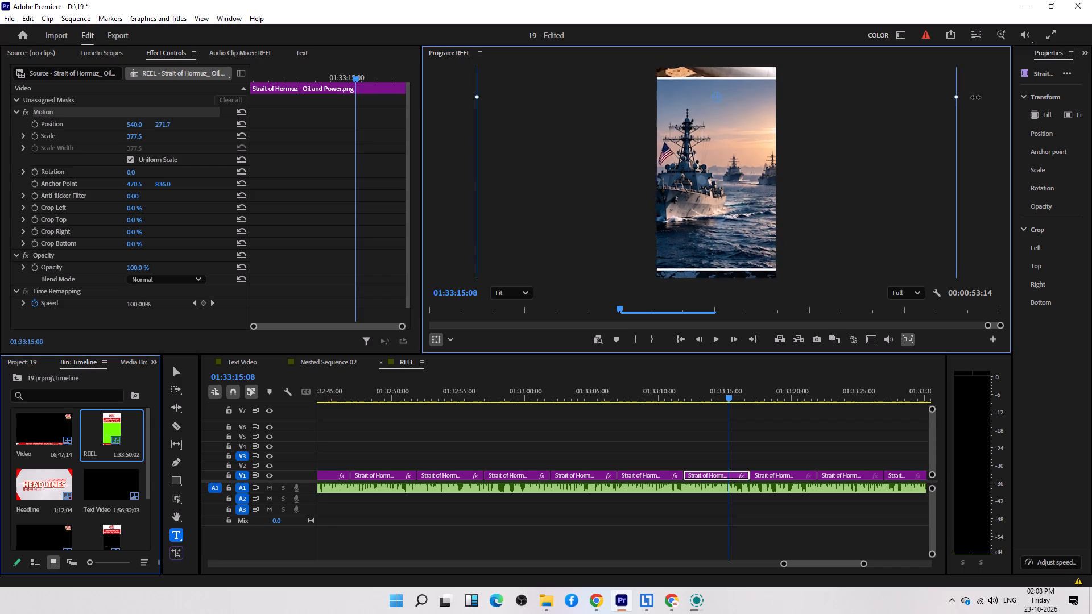
{"action": "left_click_drag", "start_coordinate": [975, 97], "coordinate": [1064, 95]}
{"action": "left_click_drag", "start_coordinate": [969, 114], "coordinate": [999, 97]}
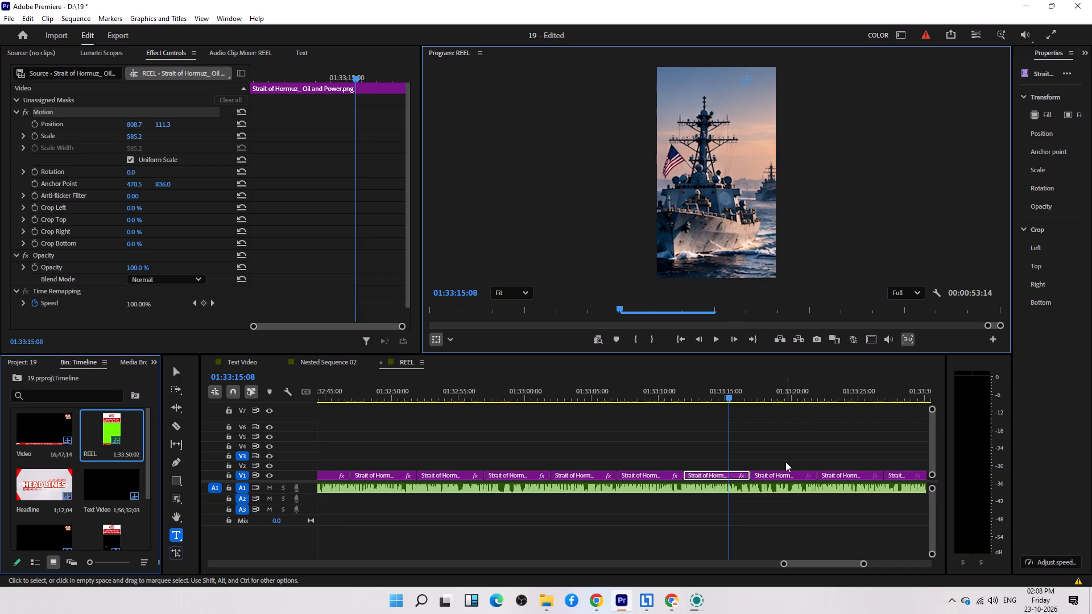
Frame the cash handover panel in the ninth storyboard clip, at about 450% scale and position about -819, 194.
{"action": "scroll", "coordinate": [778, 464], "scroll_direction": "down", "scroll_amount": 6}
{"action": "left_click", "coordinate": [673, 401]}
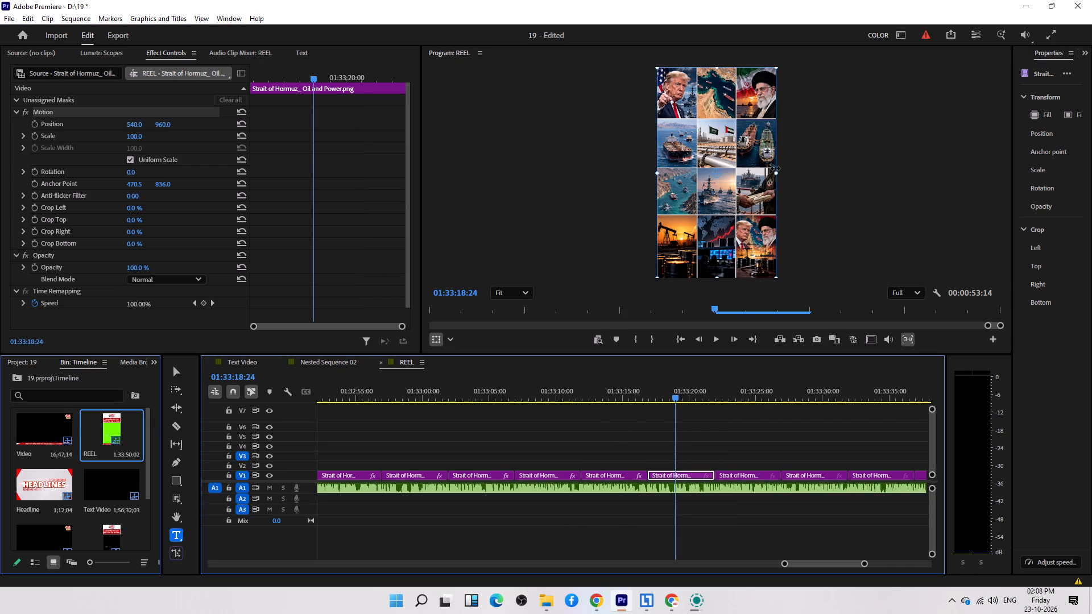
{"action": "left_click_drag", "start_coordinate": [775, 168], "coordinate": [1034, 157]}
{"action": "left_click_drag", "start_coordinate": [904, 192], "coordinate": [718, 106]}
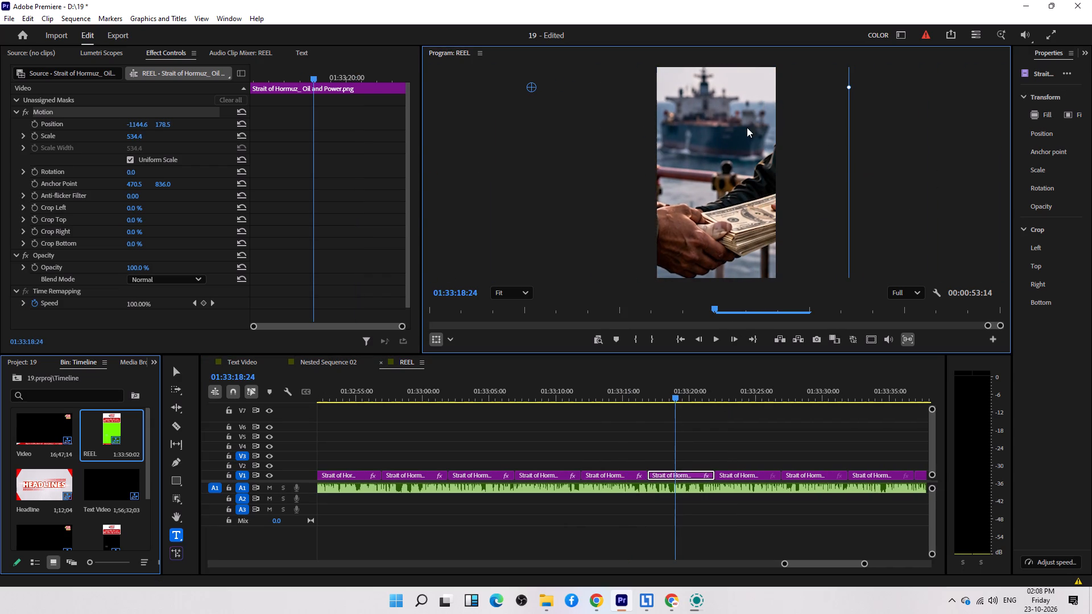
{"action": "left_click_drag", "start_coordinate": [806, 184], "coordinate": [818, 184]}
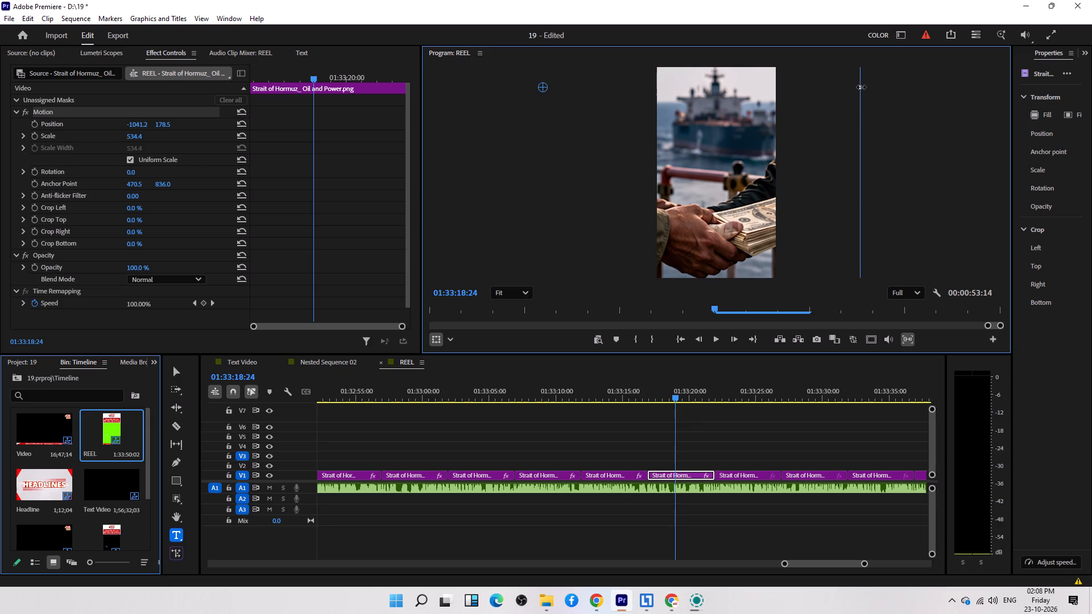
{"action": "left_click_drag", "start_coordinate": [861, 87], "coordinate": [810, 93]}
{"action": "left_click_drag", "start_coordinate": [772, 125], "coordinate": [781, 130]}
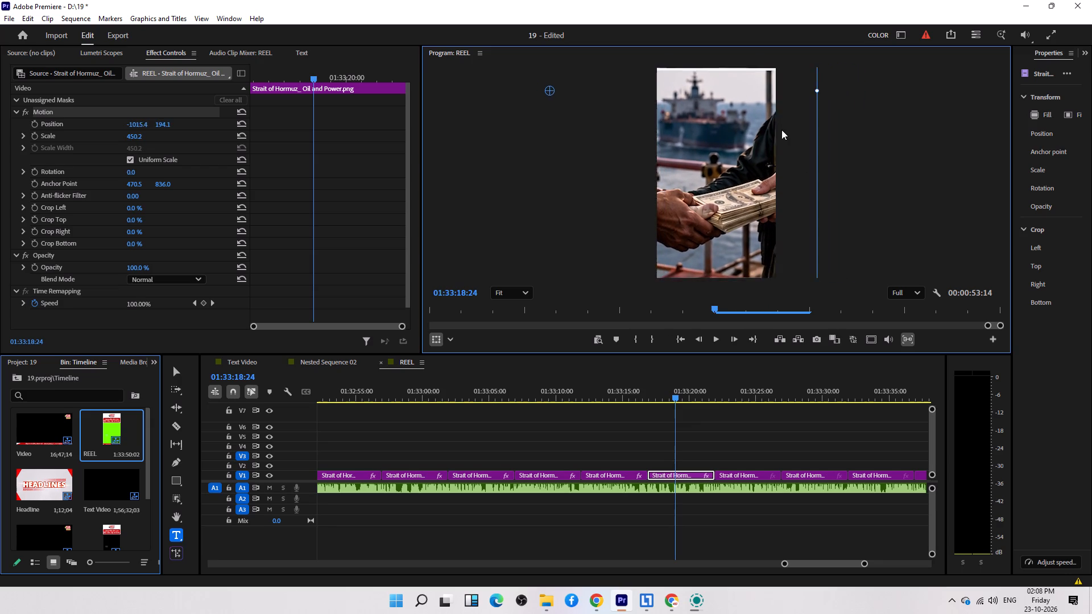
{"action": "left_click_drag", "start_coordinate": [781, 130], "coordinate": [797, 126]}
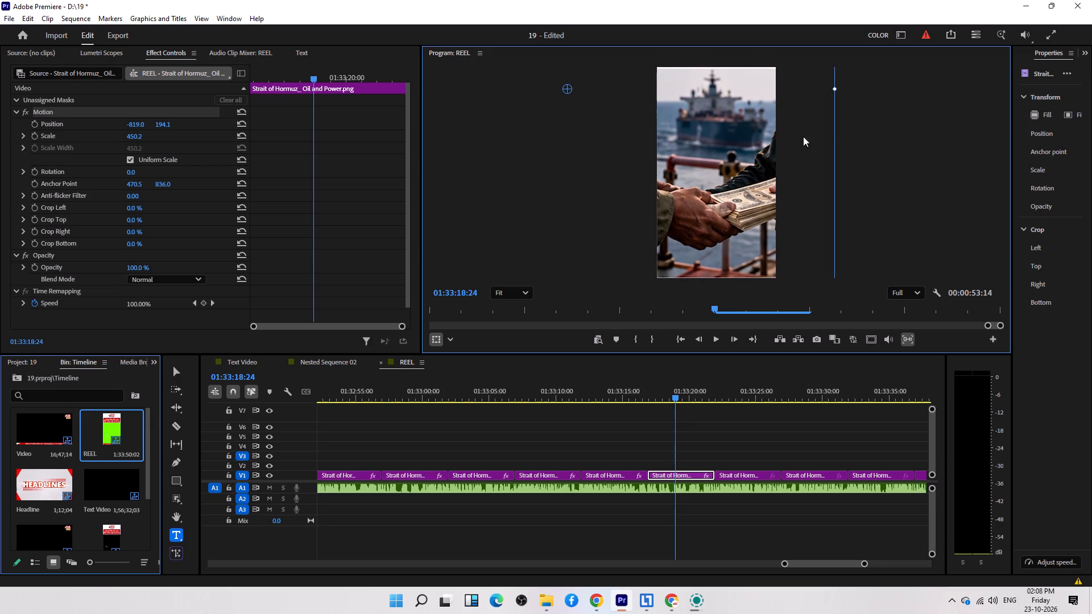
Fill the frame with the sunset pumpjacks and oil barrels panel in the tenth storyboard clip, at about 365% scale and position about 1822, -1566.
{"action": "left_click", "coordinate": [749, 399]}
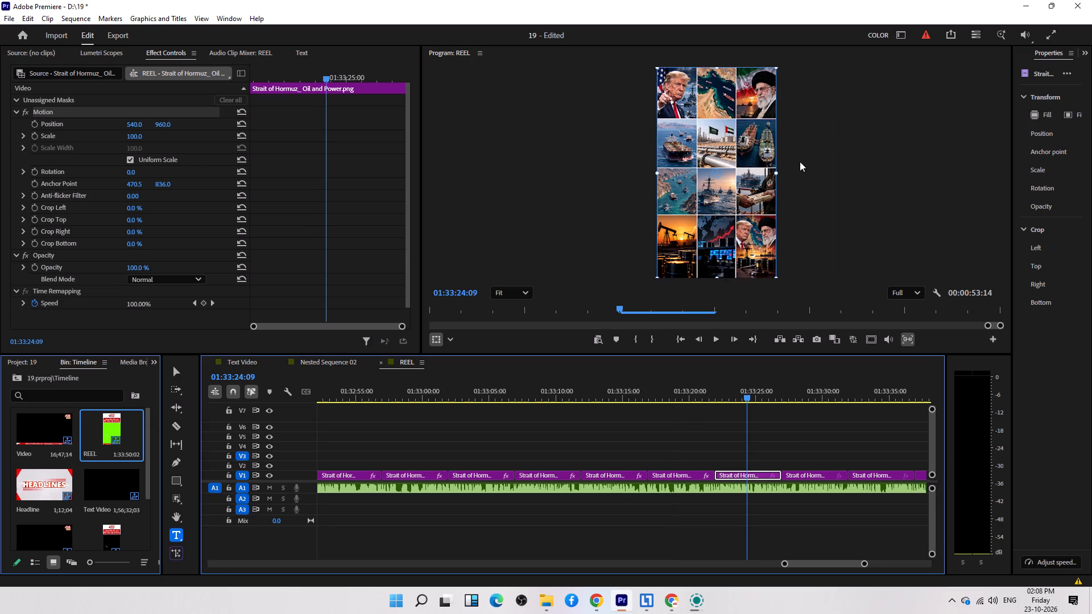
{"action": "left_click_drag", "start_coordinate": [776, 172], "coordinate": [917, 178]}
{"action": "left_click_drag", "start_coordinate": [703, 208], "coordinate": [822, 77]}
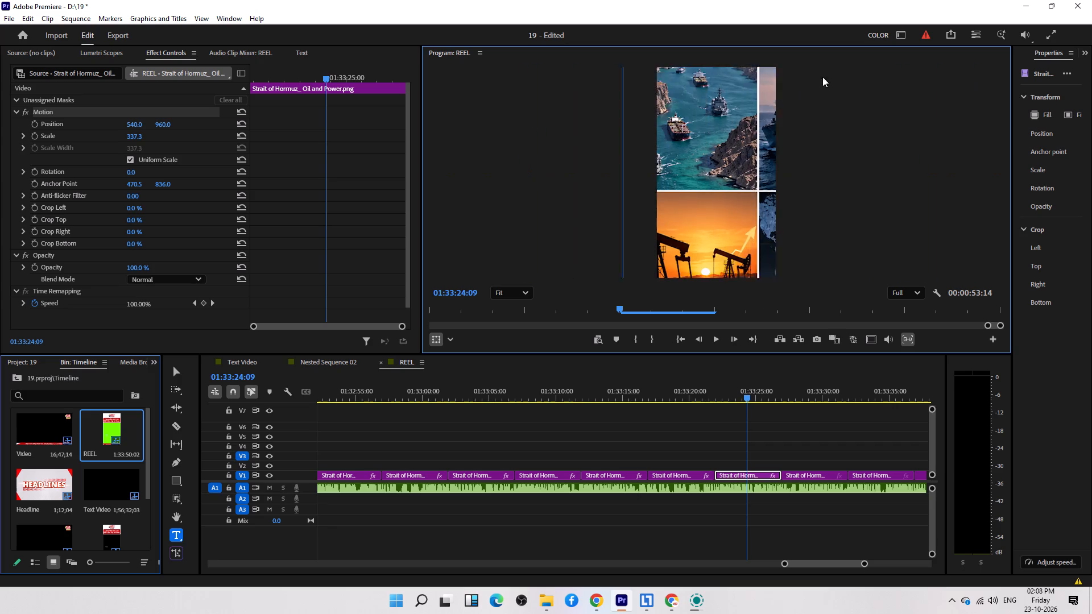
{"action": "left_click_drag", "start_coordinate": [822, 77], "coordinate": [841, 0]}
{"action": "left_click_drag", "start_coordinate": [758, 151], "coordinate": [760, 79]}
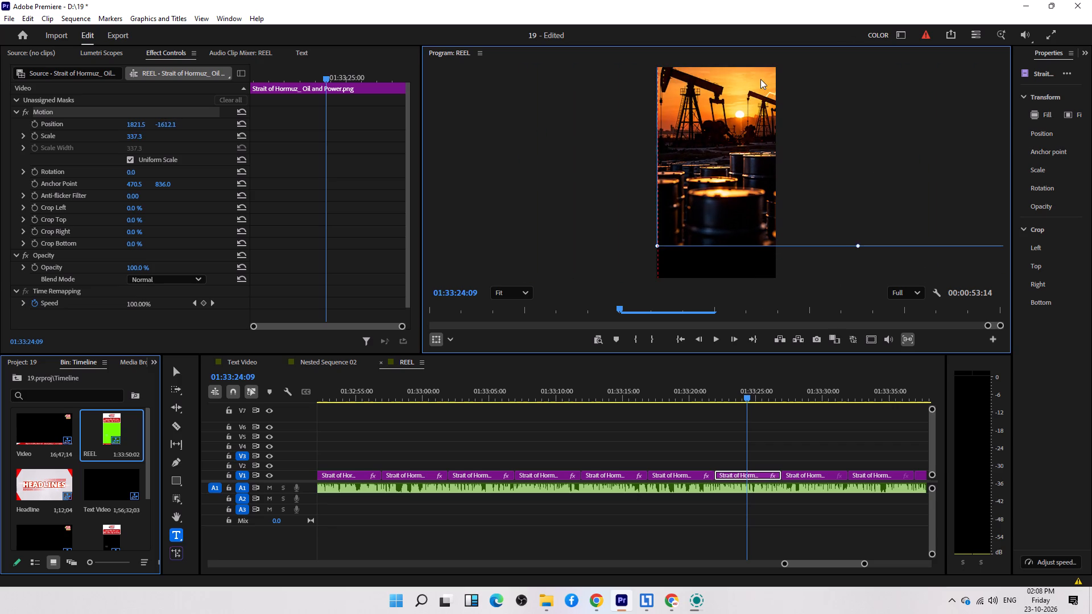
{"action": "left_click_drag", "start_coordinate": [760, 79], "coordinate": [758, 82]}
{"action": "left_click_drag", "start_coordinate": [657, 252], "coordinate": [634, 279]}
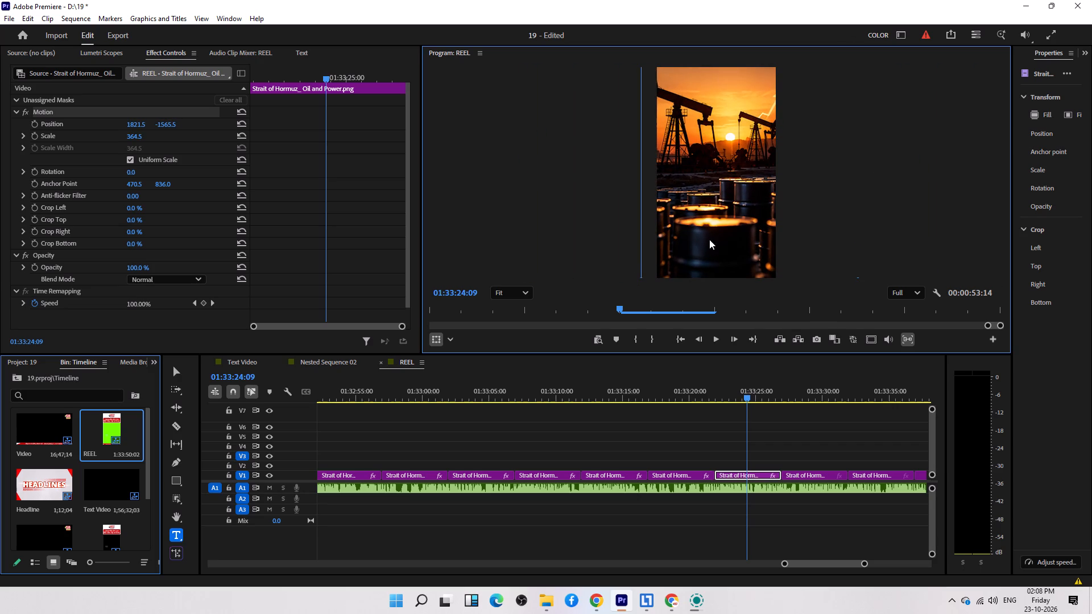
Fill the frame with the rising red chart and trading screens panel in the eleventh storyboard clip, at about 350% scale and position about 540, -1452.
{"action": "scroll", "coordinate": [792, 437], "scroll_direction": "down", "scroll_amount": 6}
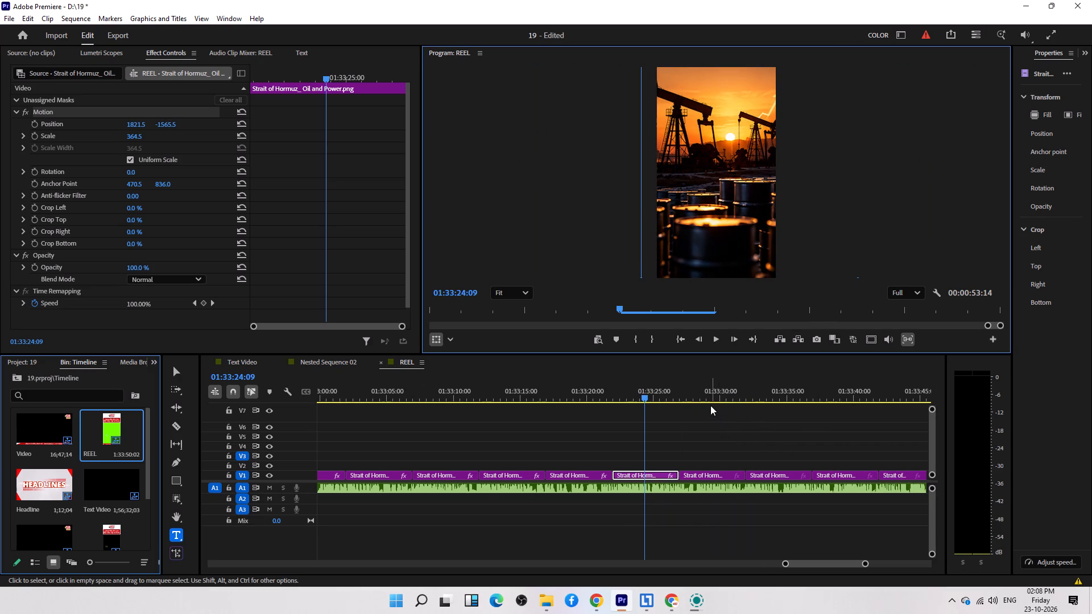
{"action": "left_click", "coordinate": [706, 398]}
{"action": "left_click_drag", "start_coordinate": [776, 175], "coordinate": [875, 176]}
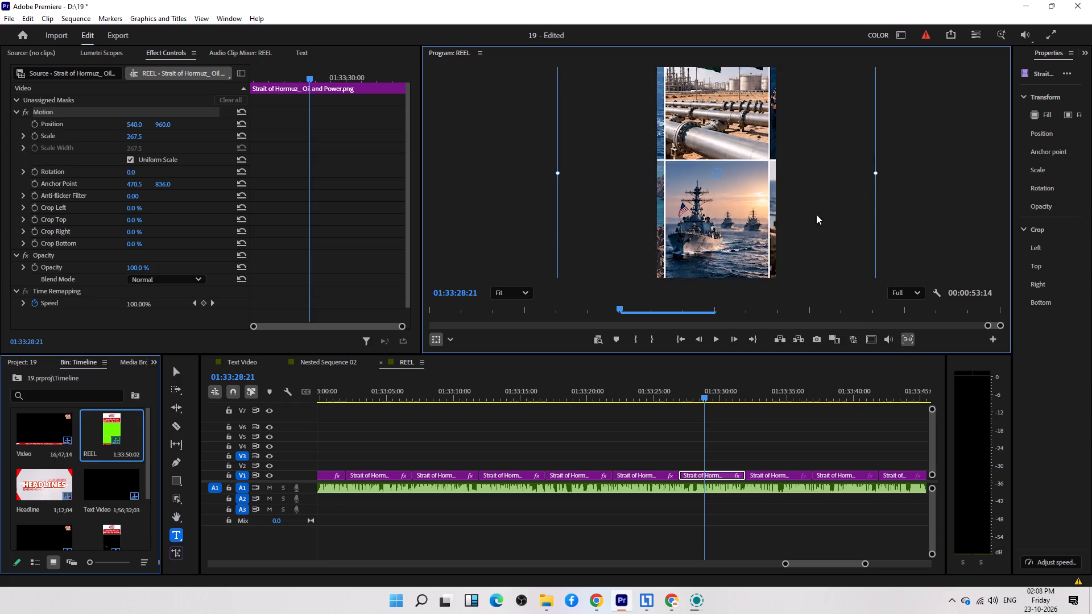
{"action": "left_click_drag", "start_coordinate": [794, 221], "coordinate": [796, 36]}
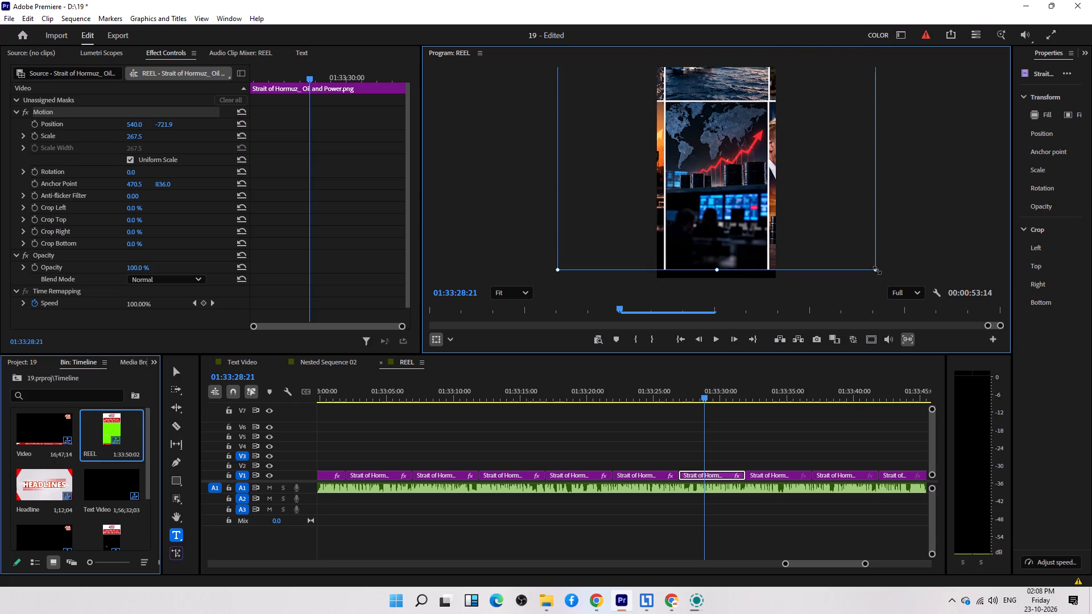
{"action": "left_click_drag", "start_coordinate": [877, 275], "coordinate": [923, 321]}
{"action": "left_click_drag", "start_coordinate": [837, 153], "coordinate": [832, 73]}
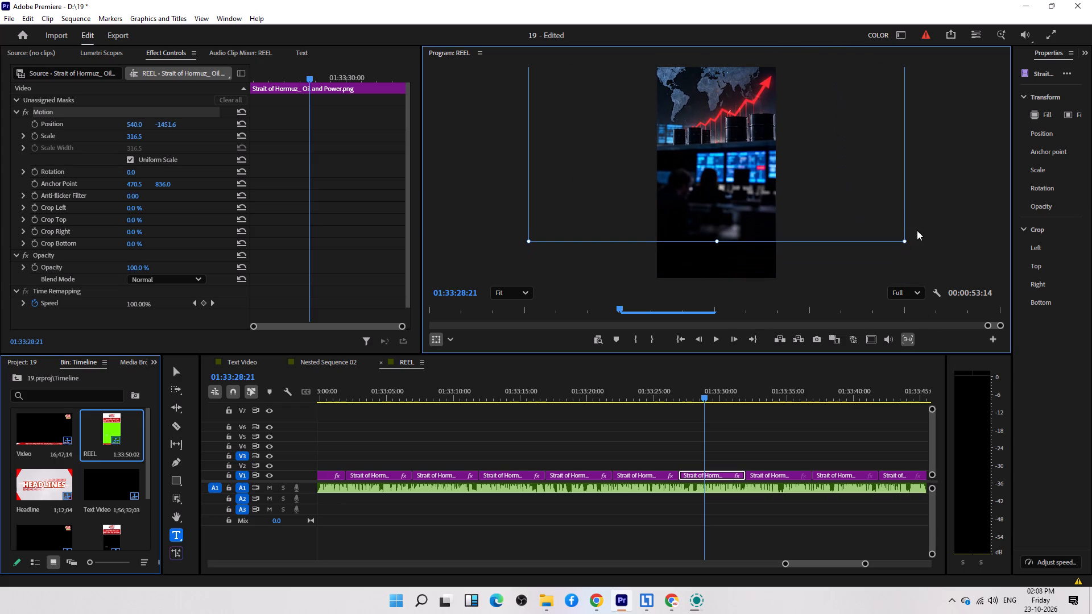
{"action": "left_click_drag", "start_coordinate": [905, 244], "coordinate": [931, 276]}
{"action": "left_click", "coordinate": [934, 287]}
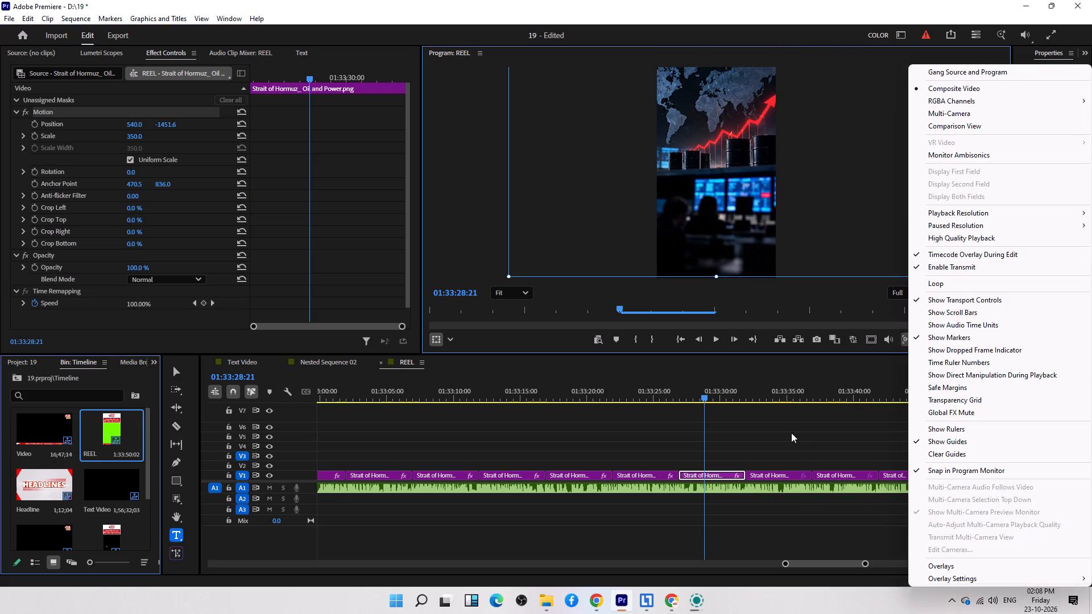
{"action": "left_click", "coordinate": [791, 433]}
Fill the frame with the two leaders and scales panel in the twelfth storyboard clip, at about 429% scale and position about -814, -1710.
{"action": "scroll", "coordinate": [773, 433], "scroll_direction": "down", "scroll_amount": 6}
{"action": "left_click", "coordinate": [655, 396]}
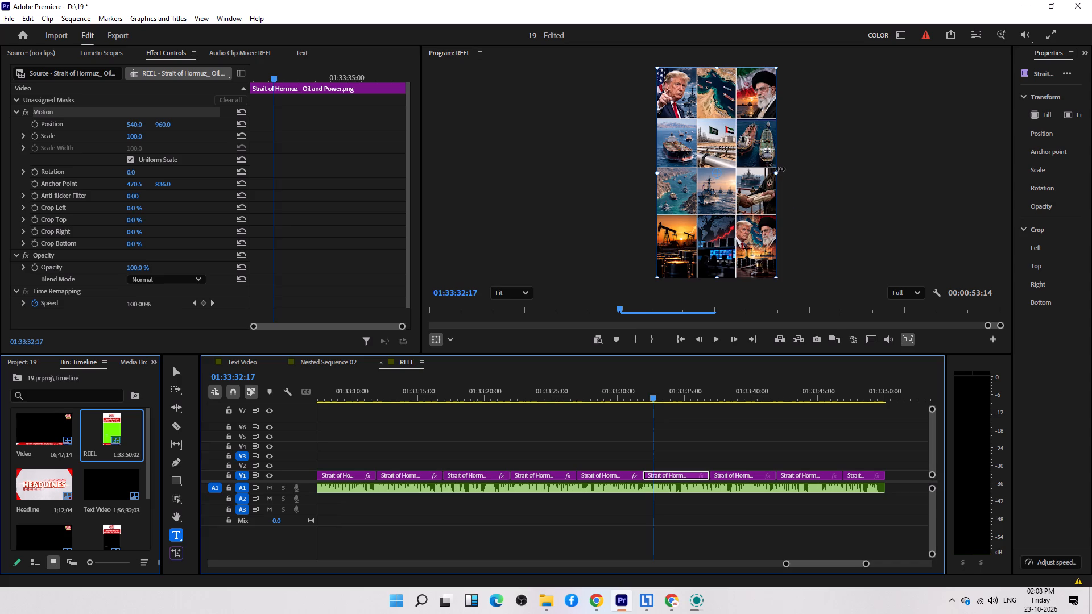
{"action": "left_click_drag", "start_coordinate": [780, 169], "coordinate": [974, 182]}
{"action": "left_click_drag", "start_coordinate": [880, 187], "coordinate": [744, 0]}
{"action": "left_click_drag", "start_coordinate": [762, 144], "coordinate": [740, 74]}
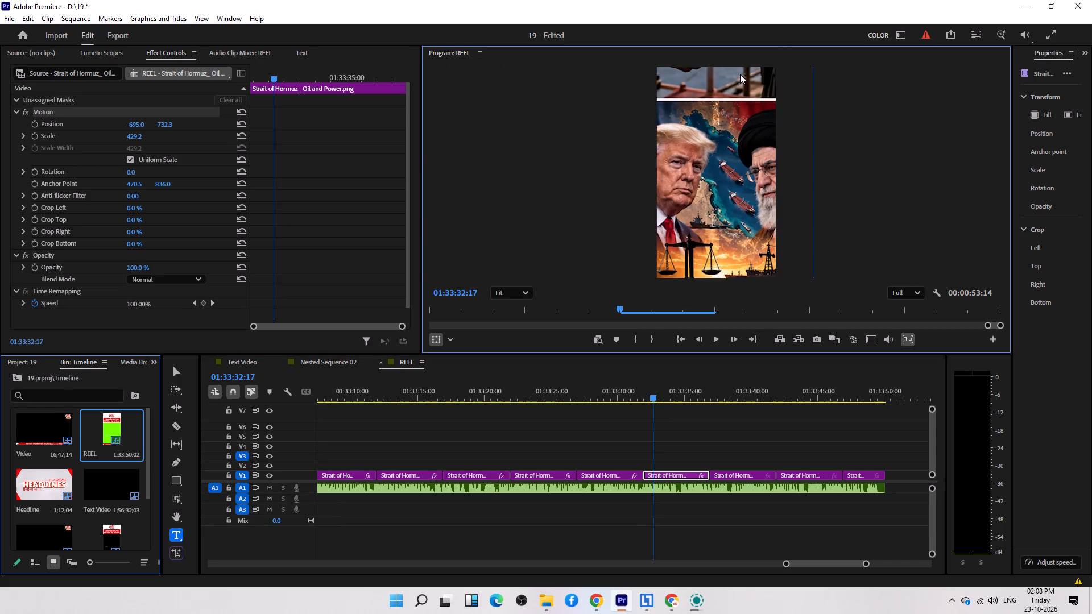
{"action": "left_click_drag", "start_coordinate": [740, 74], "coordinate": [748, 38]}
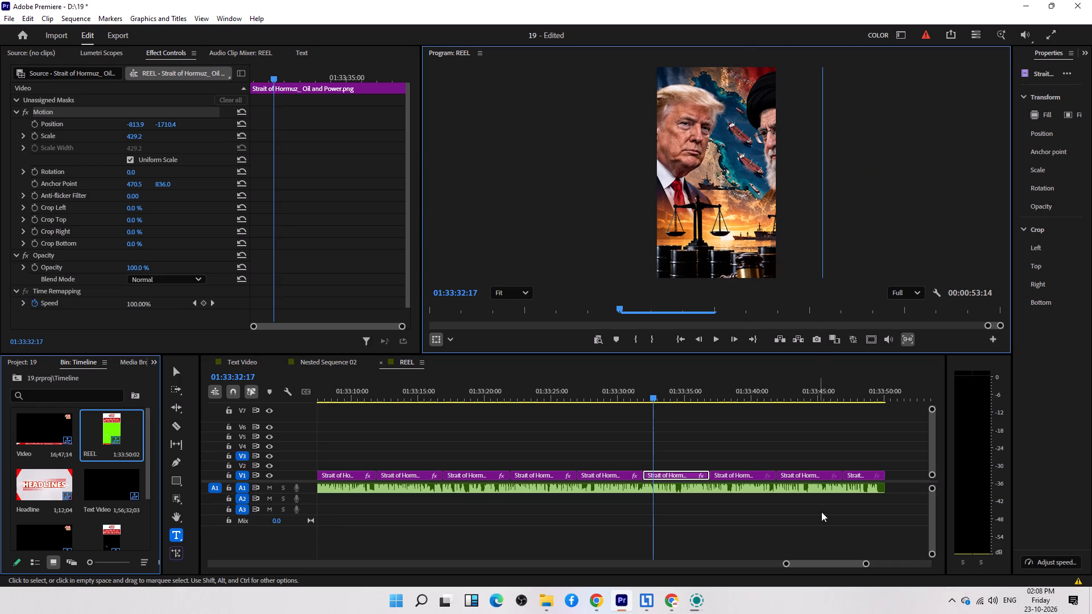
Delete the three unframed storyboard clips that follow the twelfth clip on V1.
{"action": "left_click", "coordinate": [745, 455]}
{"action": "left_click_drag", "start_coordinate": [887, 461], "coordinate": [746, 476]}
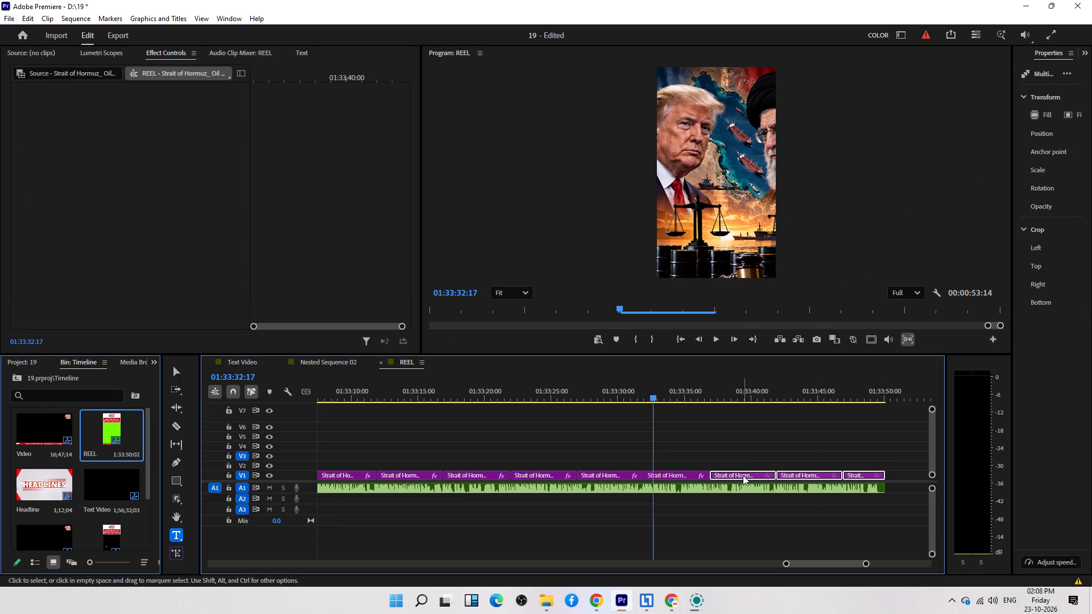
{"action": "key", "text": "Delete"}
Duplicate the twelve framed storyboard clips on V1 directly after the last one, starting at 01:33:36:23.
{"action": "key", "text": "Up"}
{"action": "key", "text": "Up"}
{"action": "key", "text": "Up"}
{"action": "key", "text": "Up"}
{"action": "key", "text": "Up"}
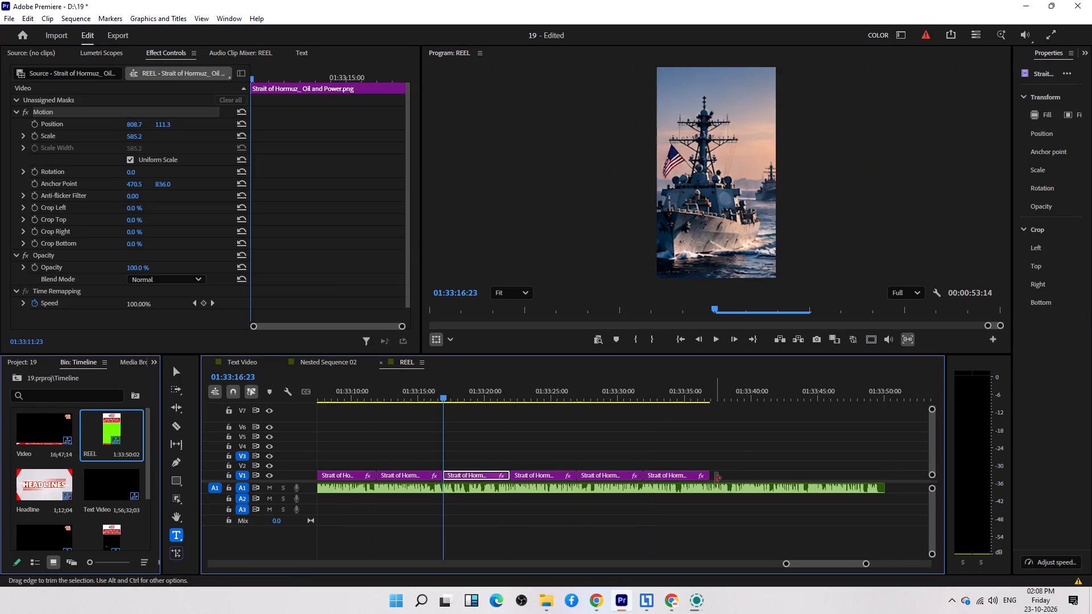
{"action": "key", "text": "Up"}
{"action": "key", "text": "Up"}
{"action": "key", "text": "Up"}
{"action": "key", "text": "Up"}
{"action": "key", "text": "Up"}
{"action": "key", "text": "Up"}
{"action": "key", "text": "Up"}
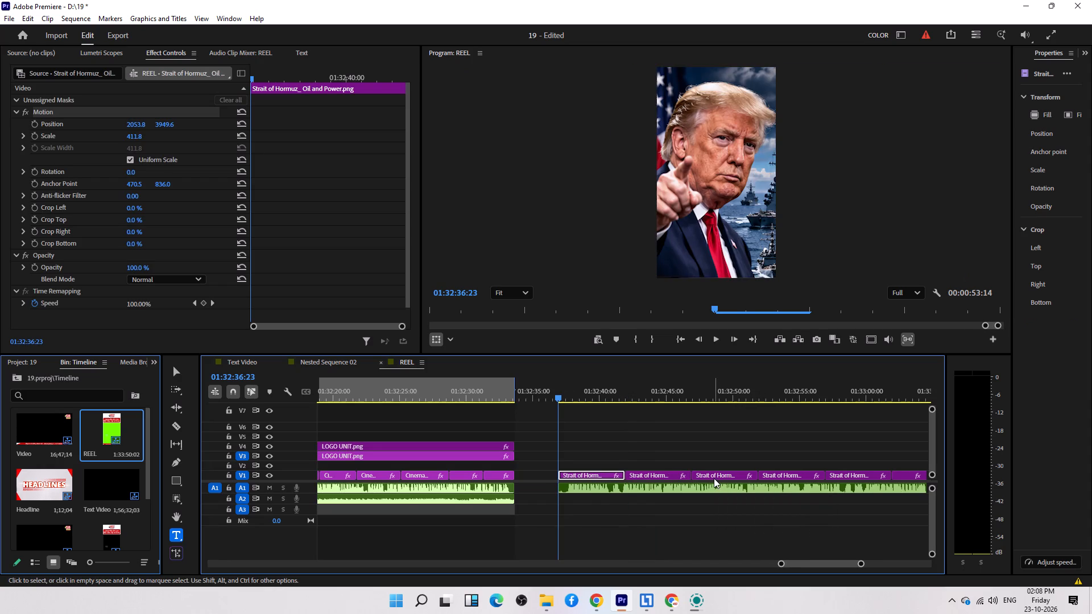
{"action": "key", "text": "minus"}
{"action": "key", "text": "minus"}
{"action": "key", "text": "minus"}
{"action": "left_click_drag", "start_coordinate": [752, 465], "coordinate": [643, 469]}
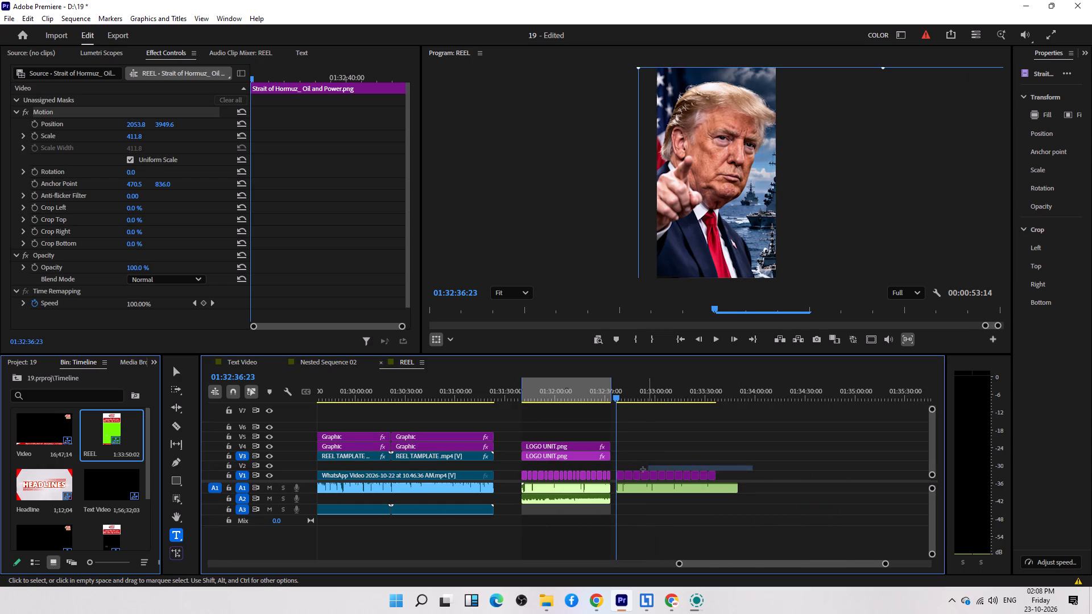
{"action": "left_click_drag", "start_coordinate": [643, 469], "coordinate": [624, 476]}
{"action": "key", "text": "ctrl+c"}
{"action": "key", "text": "ctrl+v"}
{"action": "key", "text": "ctrl+v"}
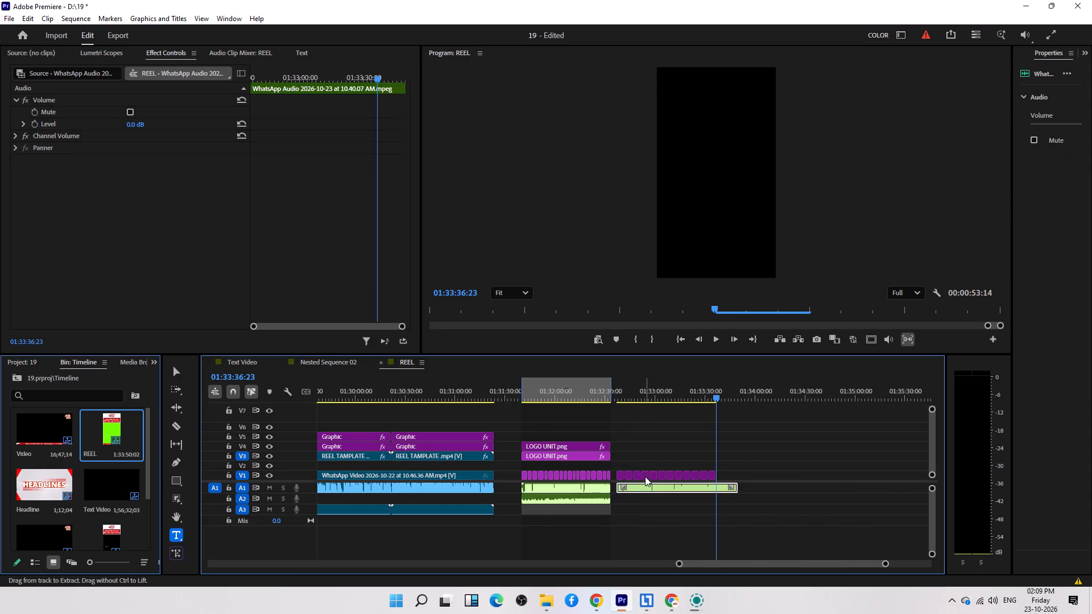
Cut the duplicated clips at the narration's end, 01:33:50:02, and delete everything beyond it.
{"action": "key", "text": "Up"}
{"action": "key", "text": "Up"}
{"action": "key", "text": "Up"}
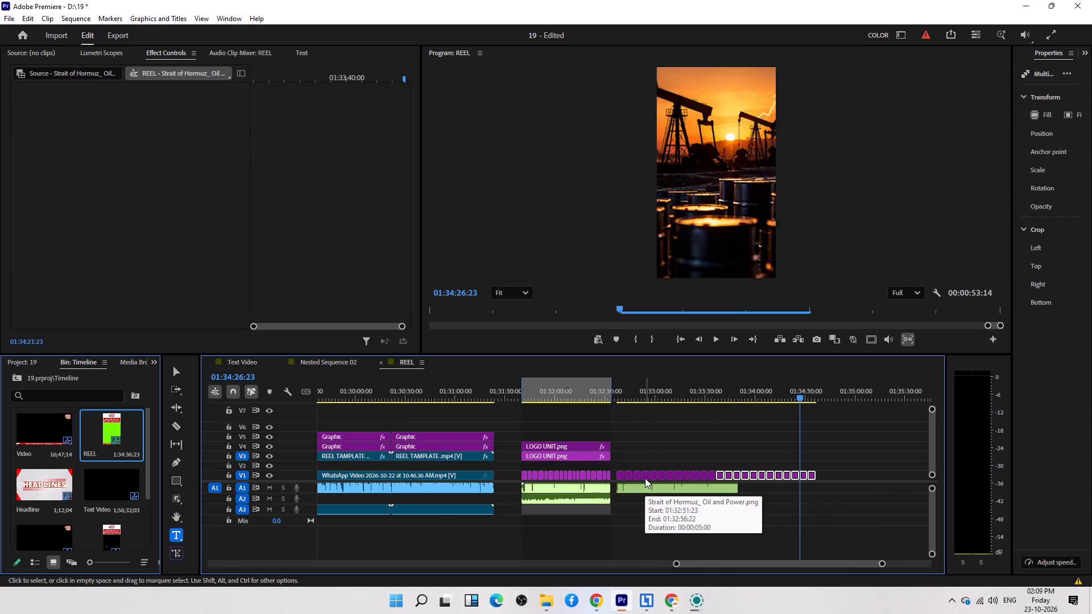
{"action": "key", "text": "Up"}
{"action": "key", "text": "Up"}
{"action": "key", "text": "Up"}
{"action": "key", "text": "Up"}
{"action": "key", "text": "Up"}
{"action": "key", "text": "Up"}
{"action": "key", "text": "Up"}
{"action": "key", "text": "z"}
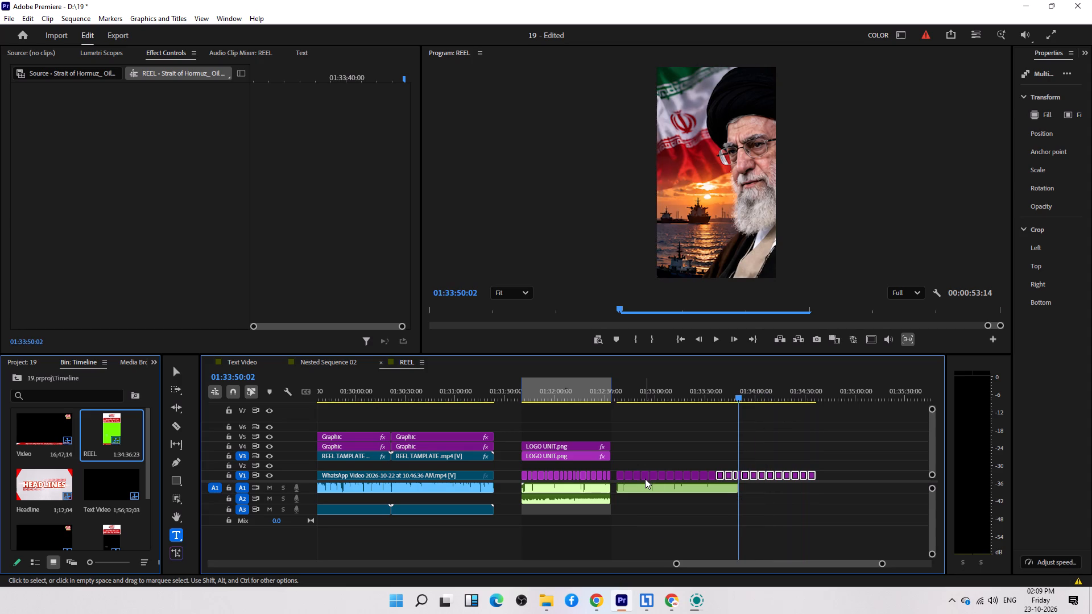
{"action": "left_click_drag", "start_coordinate": [838, 460], "coordinate": [742, 482]}
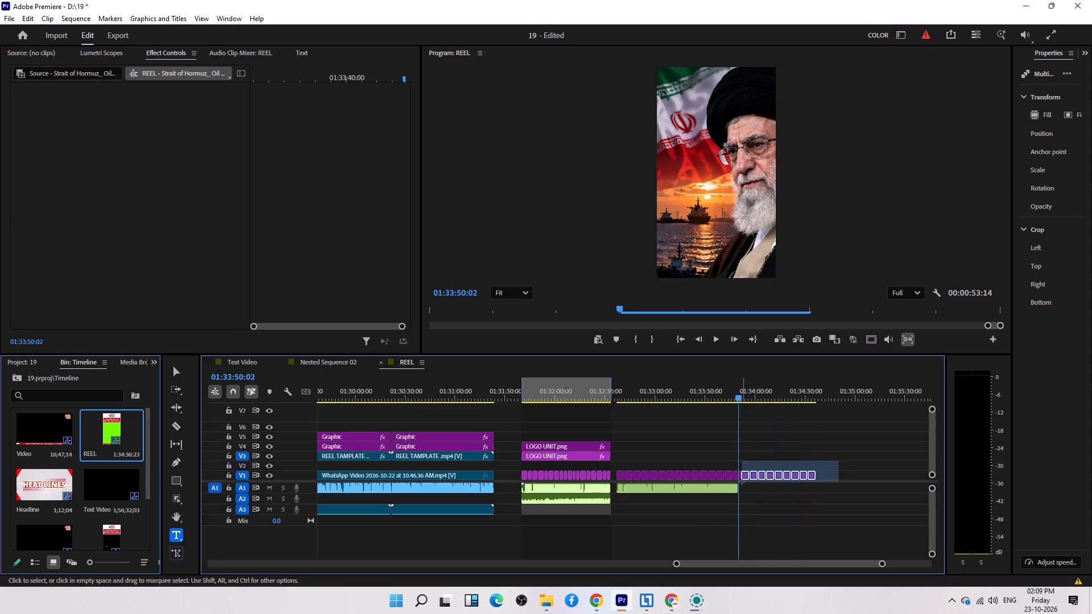
{"action": "left_click_drag", "start_coordinate": [742, 482], "coordinate": [741, 482]}
{"action": "key", "text": "Delete"}
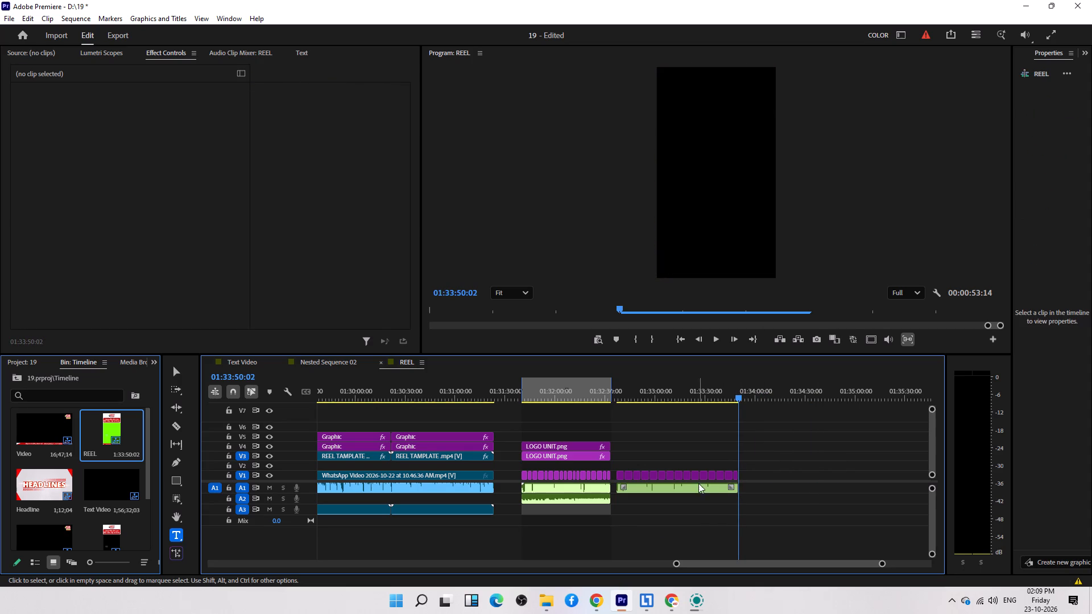
Copy both LOGO UNIT.png layers from the previous reel to the start of the Strait of Hormuz reel at 01:32:36:23.
{"action": "left_click", "coordinate": [630, 389]}
{"action": "key", "text": "Up"}
{"action": "key", "text": "Up"}
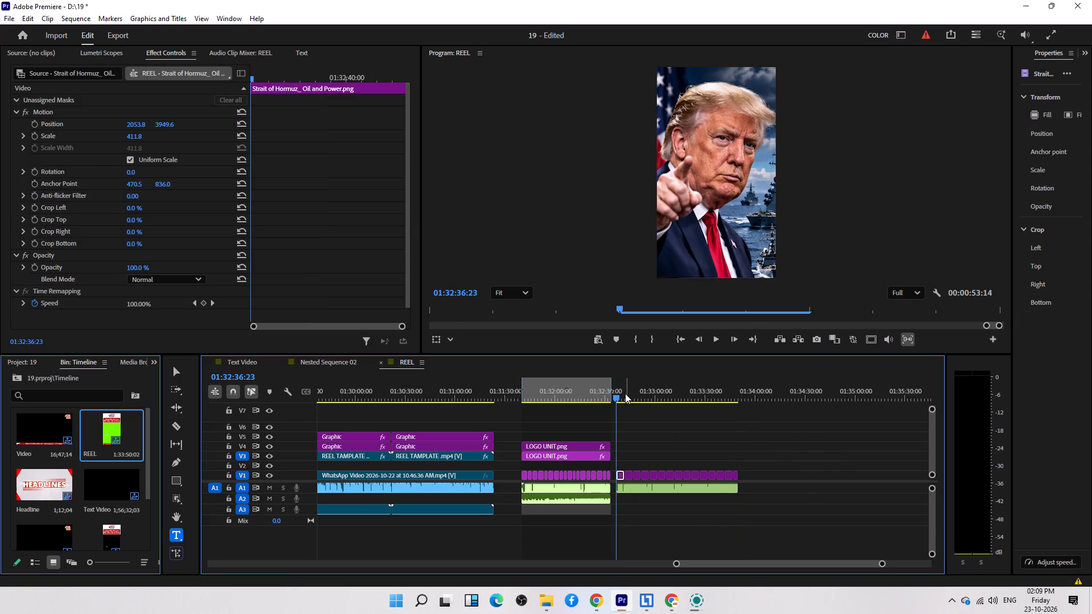
{"action": "left_click_drag", "start_coordinate": [681, 420], "coordinate": [578, 459]}
{"action": "key", "text": "ctrl+c"}
{"action": "key", "text": "ctrl+v"}
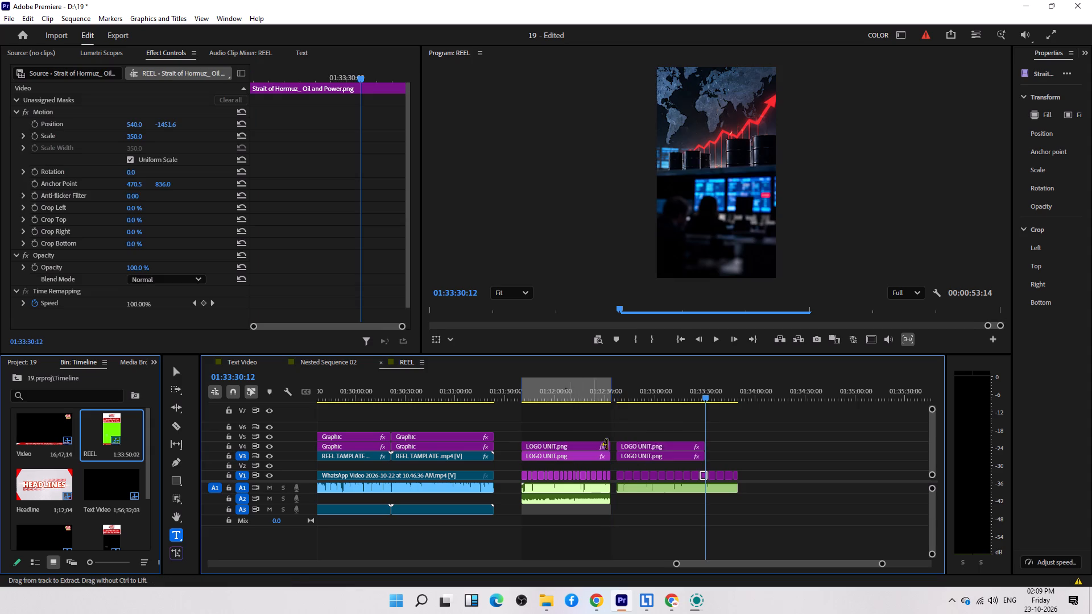
Extend both copied LOGO UNIT.png layers to the end of the Strait of Hormuz narration.
{"action": "left_click_drag", "start_coordinate": [751, 422], "coordinate": [693, 464]}
{"action": "left_click_drag", "start_coordinate": [707, 453], "coordinate": [744, 453]}
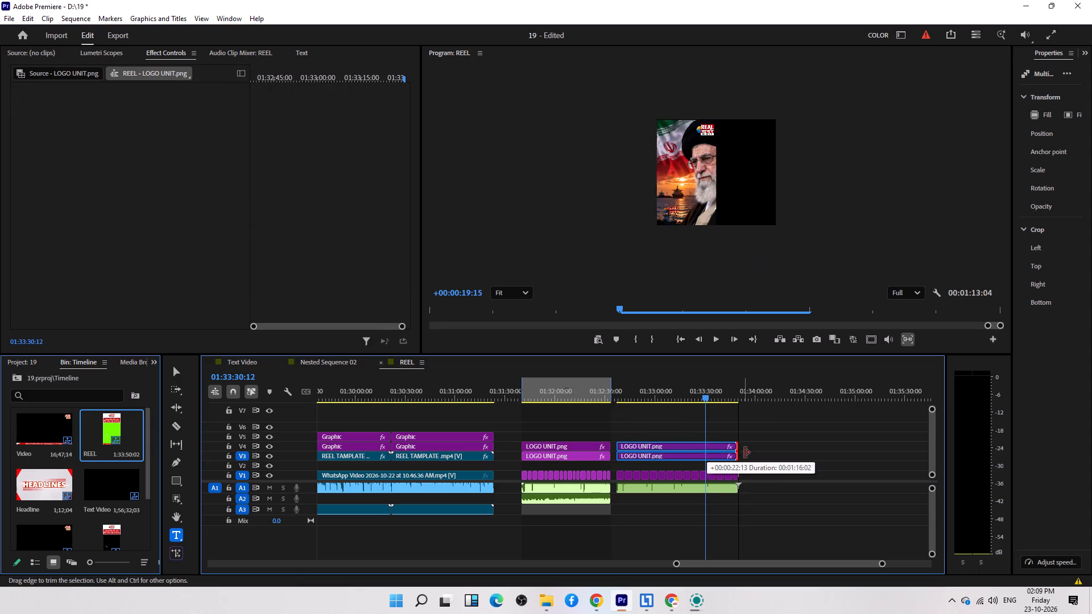
{"action": "left_click_drag", "start_coordinate": [744, 453], "coordinate": [739, 453]}
Copy the previous reel's news music beneath the Strait of Hormuz narration on A2 and extend it to the reel's end.
{"action": "left_click_drag", "start_coordinate": [653, 504], "coordinate": [579, 503]}
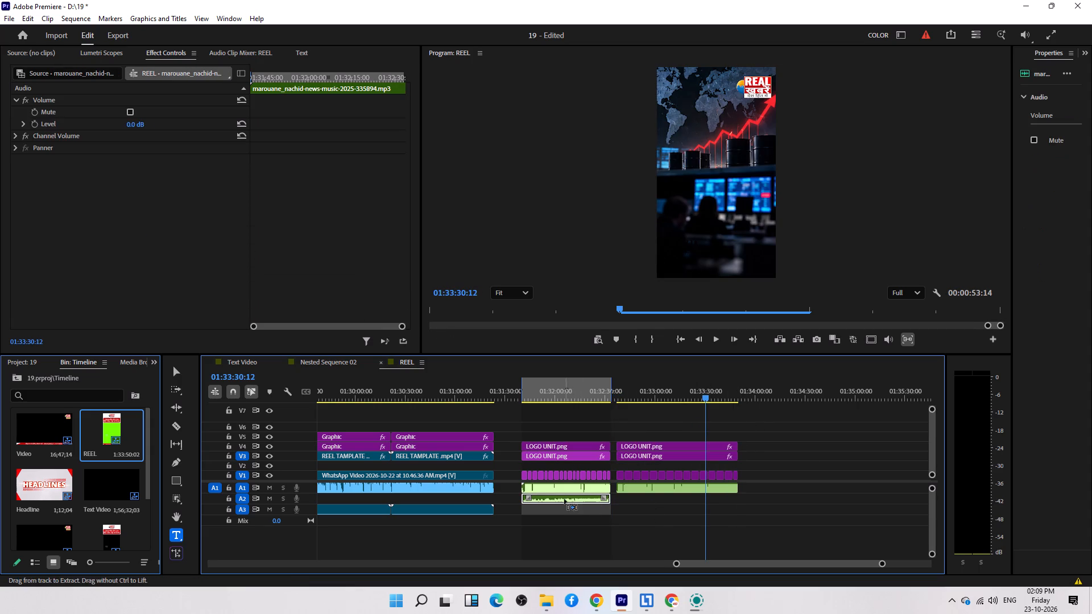
{"action": "left_click_drag", "start_coordinate": [564, 499], "coordinate": [660, 497], "text": "alt"}
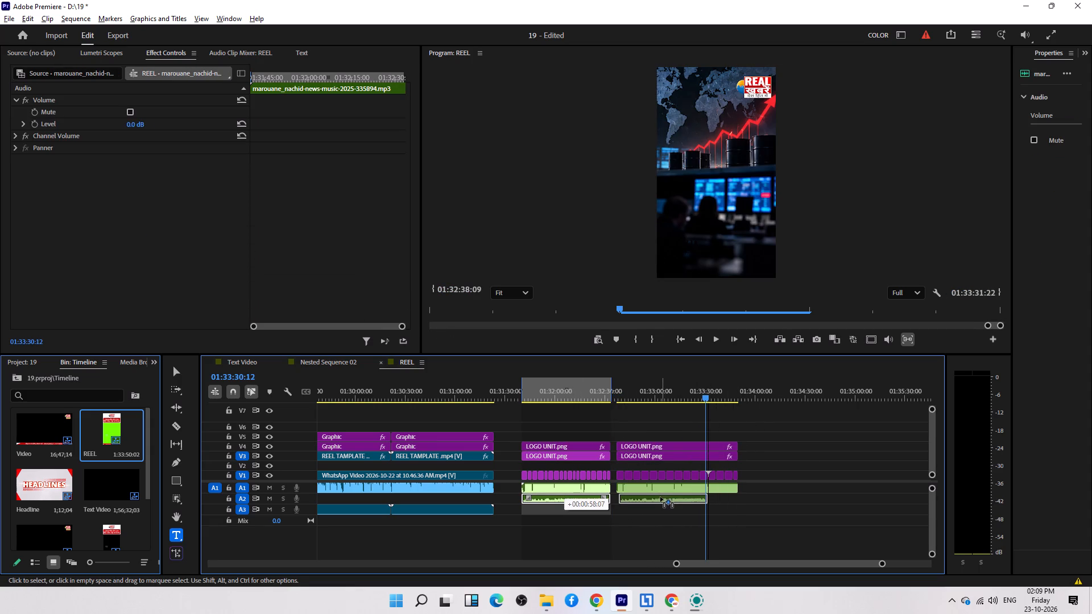
{"action": "left_click_drag", "start_coordinate": [660, 497], "coordinate": [659, 497], "text": "alt"}
{"action": "left_click_drag", "start_coordinate": [702, 499], "coordinate": [727, 499]}
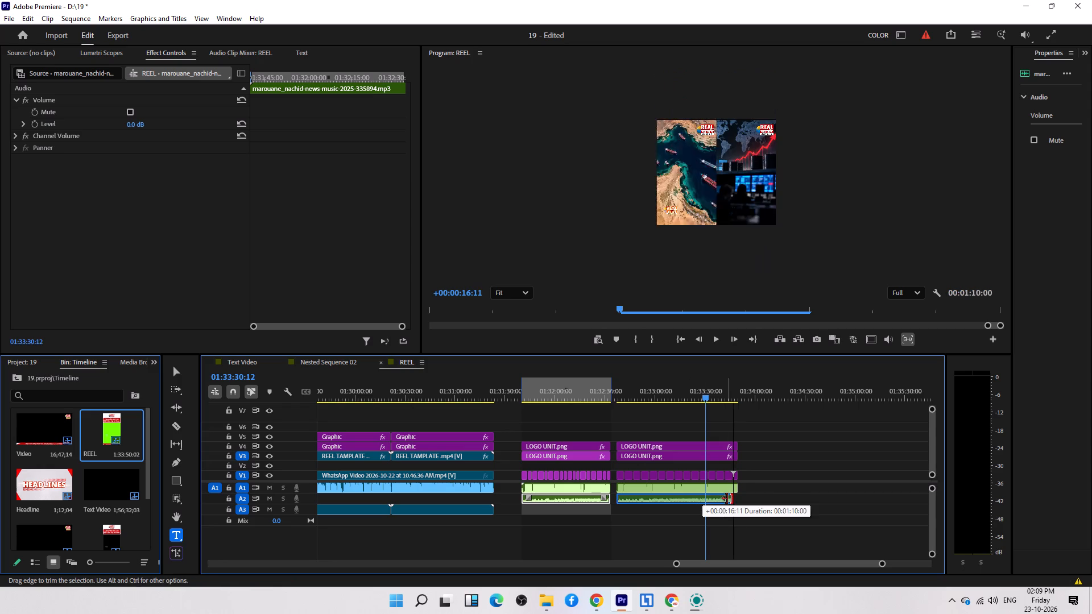
{"action": "left_click_drag", "start_coordinate": [727, 499], "coordinate": [735, 499]}
Mark the whole span of the Strait of Hormuz reel's video, logo and audio clips as the in/out range.
{"action": "left_click", "coordinate": [790, 495]}
{"action": "left_click_drag", "start_coordinate": [793, 405], "coordinate": [616, 508]}
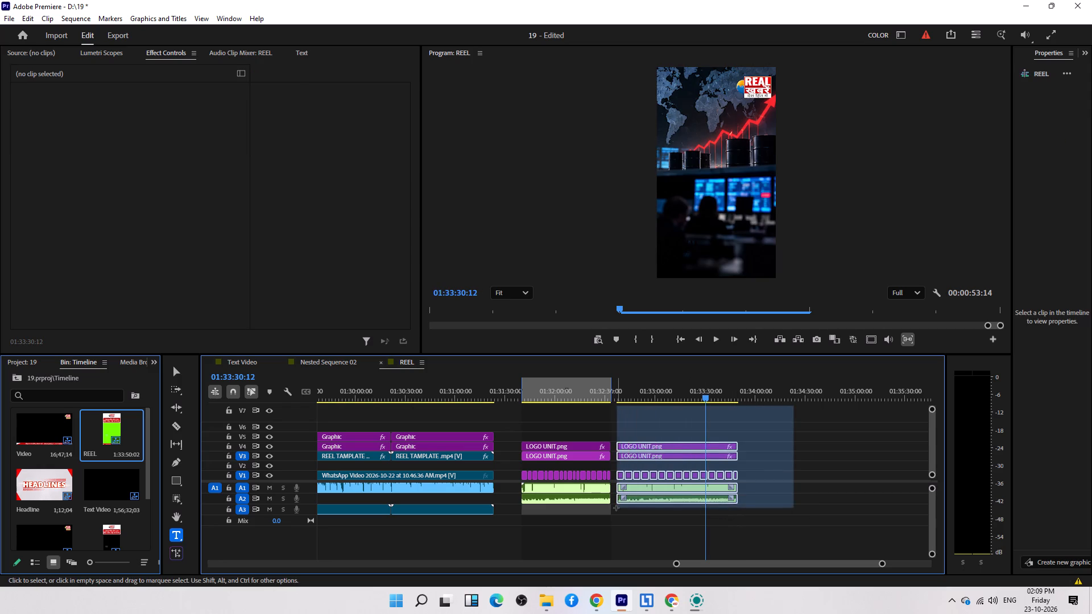
{"action": "left_click_drag", "start_coordinate": [616, 508], "coordinate": [615, 508]}
{"action": "key", "text": "slash"}
Open the export settings for the marked REEL range and start editing the output file name.
{"action": "key", "text": "ctrl+m"}
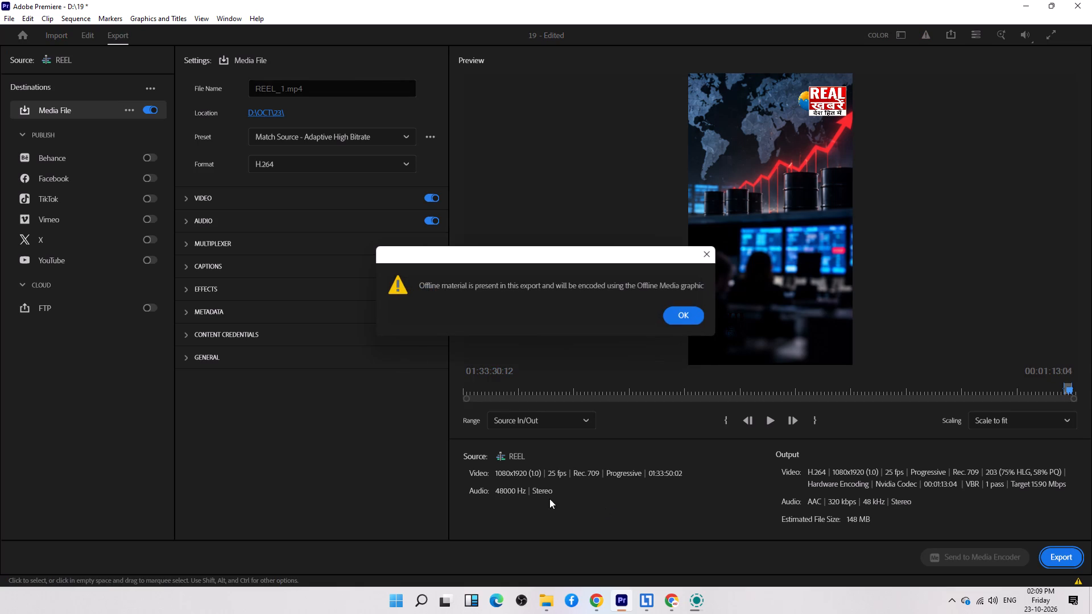
{"action": "left_click", "coordinate": [676, 322]}
{"action": "left_click", "coordinate": [330, 88]}
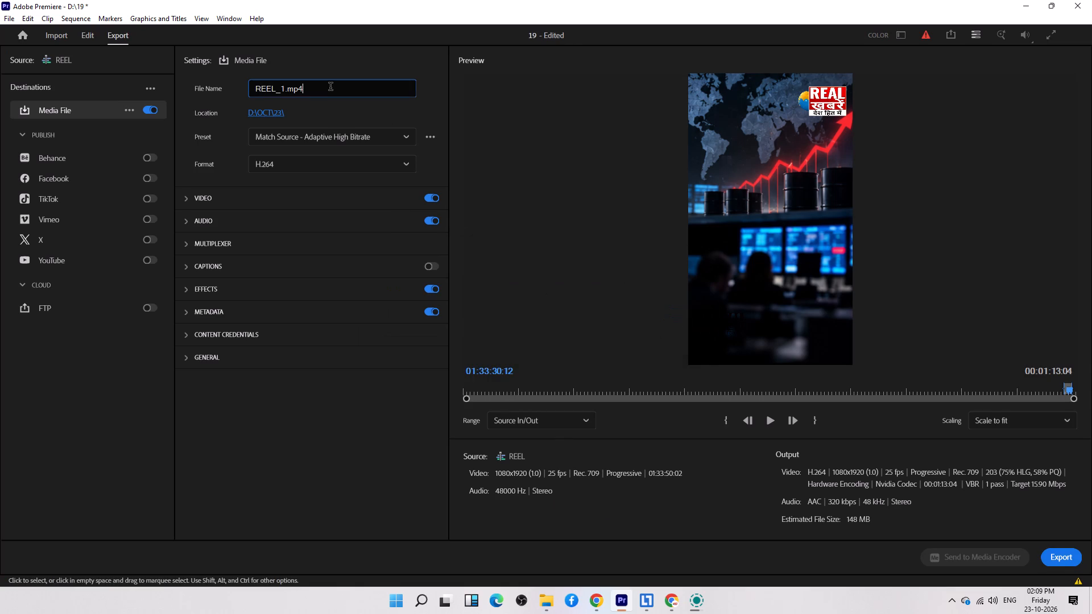
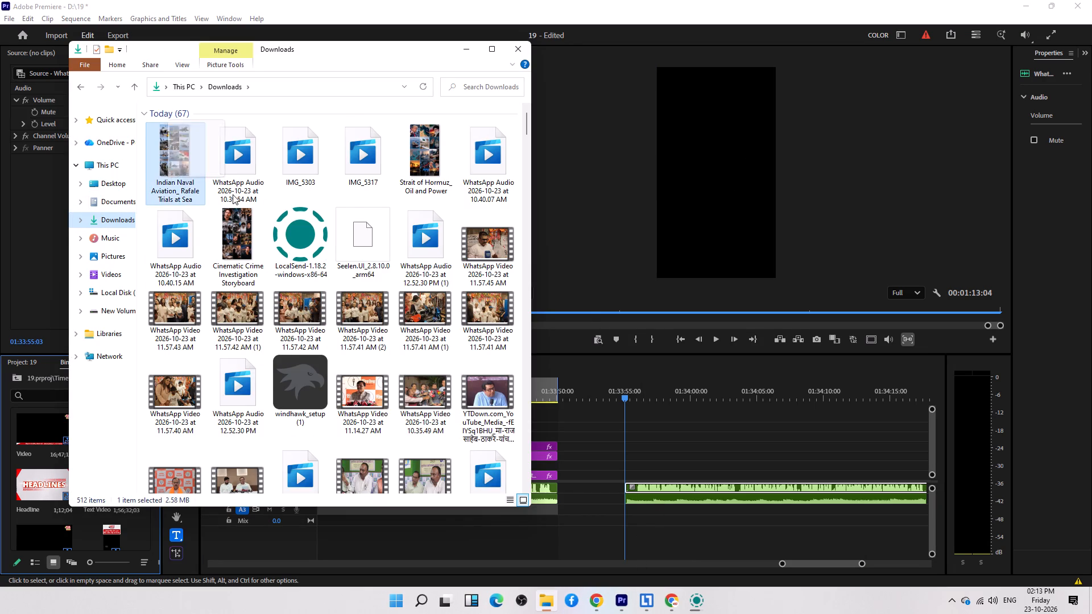
Place the Indian Naval Aviation_ Rafale Trials at Sea image from Downloads on track V1 at 01:33:55:03, where the new audio starts.
{"action": "left_click_drag", "start_coordinate": [233, 194], "coordinate": [623, 481]}
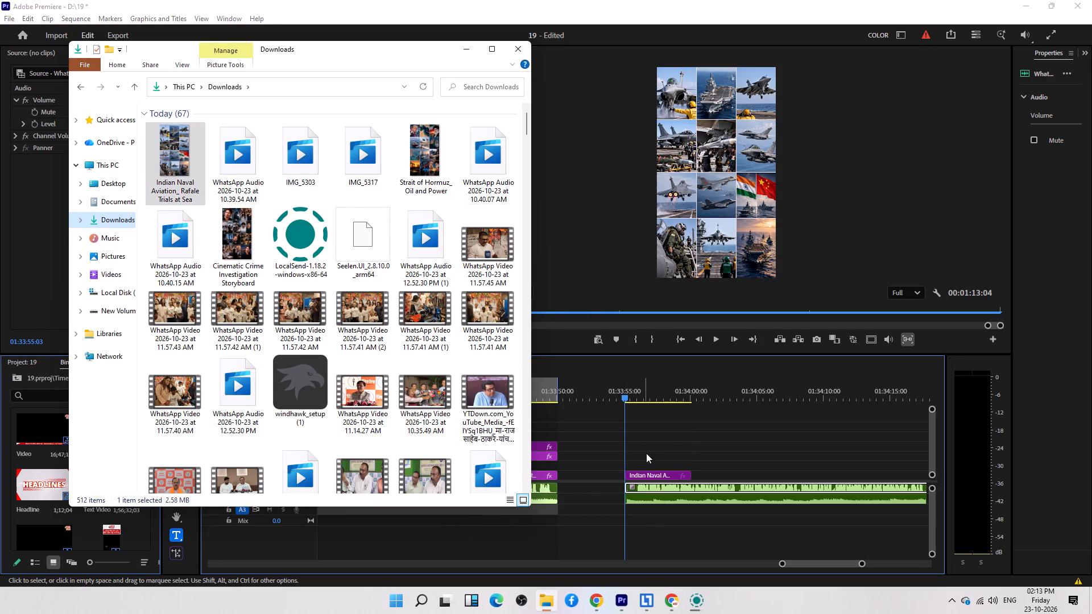
{"action": "left_click", "coordinate": [651, 443]}
Copy the naval aviation image clip and paste it twelve times back to back on V1, from 01:33:55:03 up to 01:34:55:03.
{"action": "left_click", "coordinate": [657, 475]}
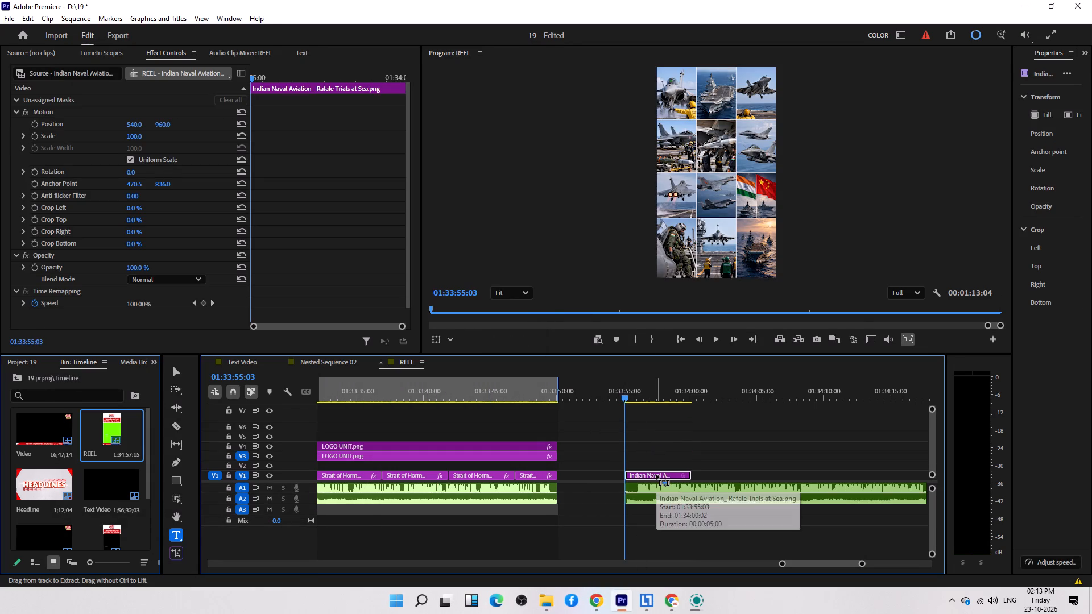
{"action": "key", "text": "ctrl+c"}
{"action": "key", "text": "ctrl+v"}
{"action": "key", "text": "ctrl+v"}
{"action": "key", "text": "ctrl+v"}
{"action": "key", "text": "ctrl+v"}
{"action": "key", "text": "ctrl+v"}
{"action": "key", "text": "ctrl+v"}
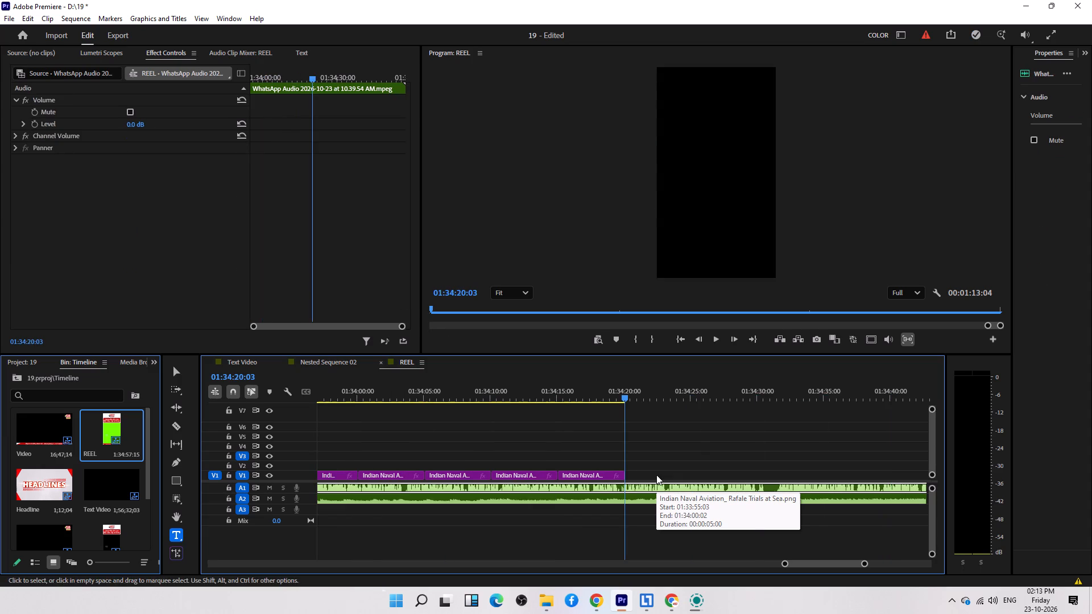
{"action": "key", "text": "ctrl+v"}
{"action": "key", "text": "ctrl+v"}
{"action": "key", "text": "ctrl+v"}
{"action": "key", "text": "ctrl+v"}
{"action": "key", "text": "ctrl+v"}
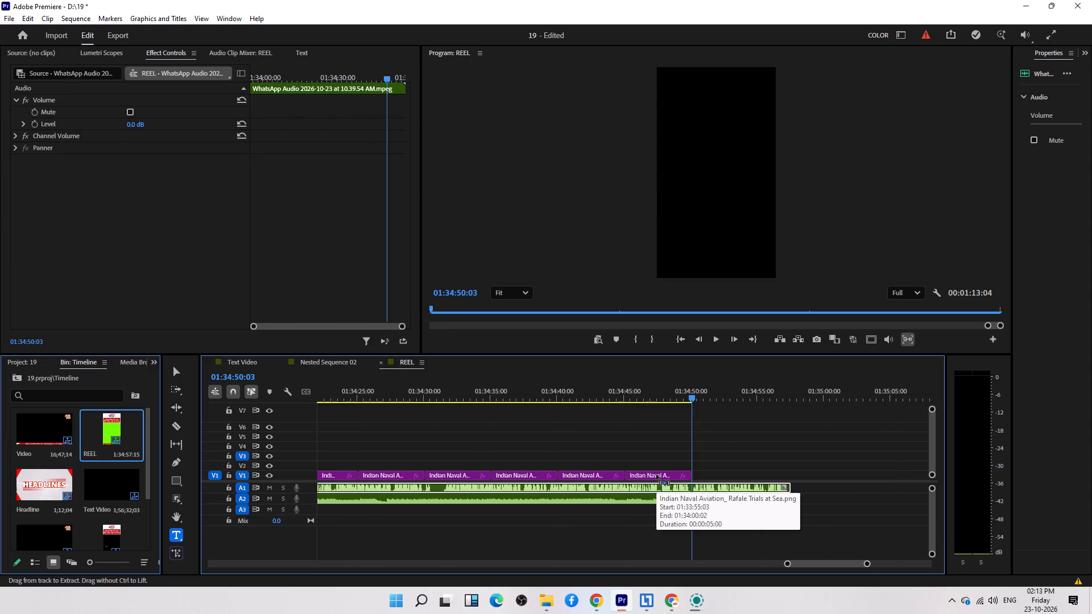
{"action": "key", "text": "ctrl+v"}
Extend the last naval aviation image clip on V1 to the end of the WhatsApp audio.
{"action": "scroll", "coordinate": [650, 474], "scroll_direction": "up", "scroll_amount": 6}
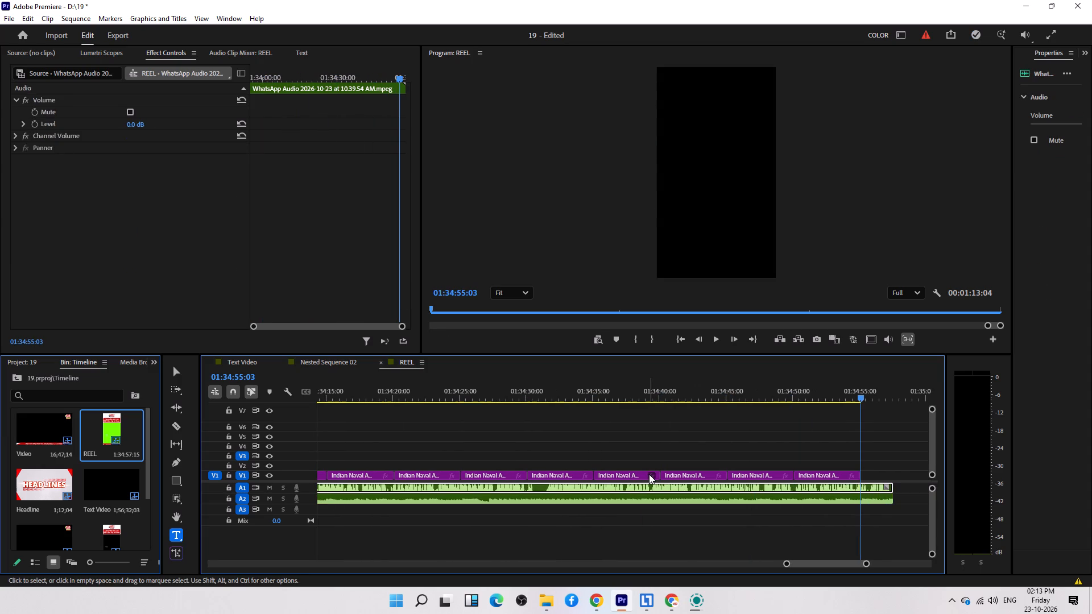
{"action": "left_click_drag", "start_coordinate": [862, 474], "coordinate": [888, 477]}
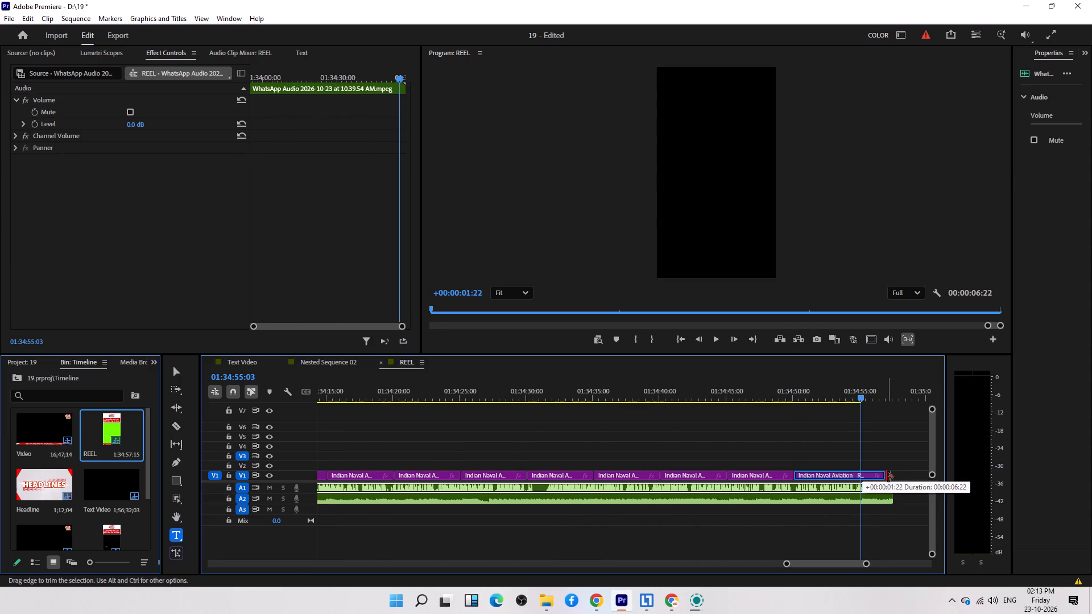
{"action": "left_click_drag", "start_coordinate": [888, 477], "coordinate": [893, 478]}
Move the playhead back through the naval aviation image clips towards the start of the new reel section.
{"action": "key", "text": "Up"}
{"action": "key", "text": "Up"}
{"action": "key", "text": "Up"}
{"action": "key", "text": "Up"}
{"action": "key", "text": "Up"}
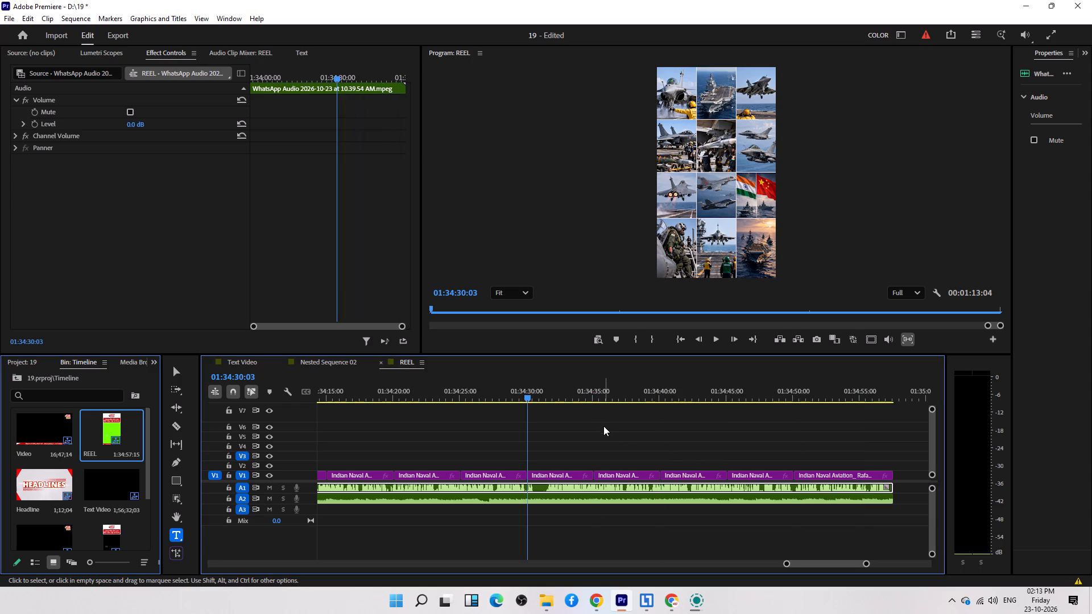
Enlarge the first Indian Naval Aviation collage clip to about 413% scale and frame its first-row, first-column photo of a Rafale with yellow-clad crew.
{"action": "key", "text": "Up"}
{"action": "scroll", "coordinate": [600, 424], "scroll_direction": "up", "scroll_amount": 5}
{"action": "key", "text": "Up"}
{"action": "key", "text": "Up"}
{"action": "scroll", "coordinate": [599, 424], "scroll_direction": "up", "scroll_amount": 6}
{"action": "key", "text": "Up"}
{"action": "key", "text": "Up"}
{"action": "key", "text": "Up"}
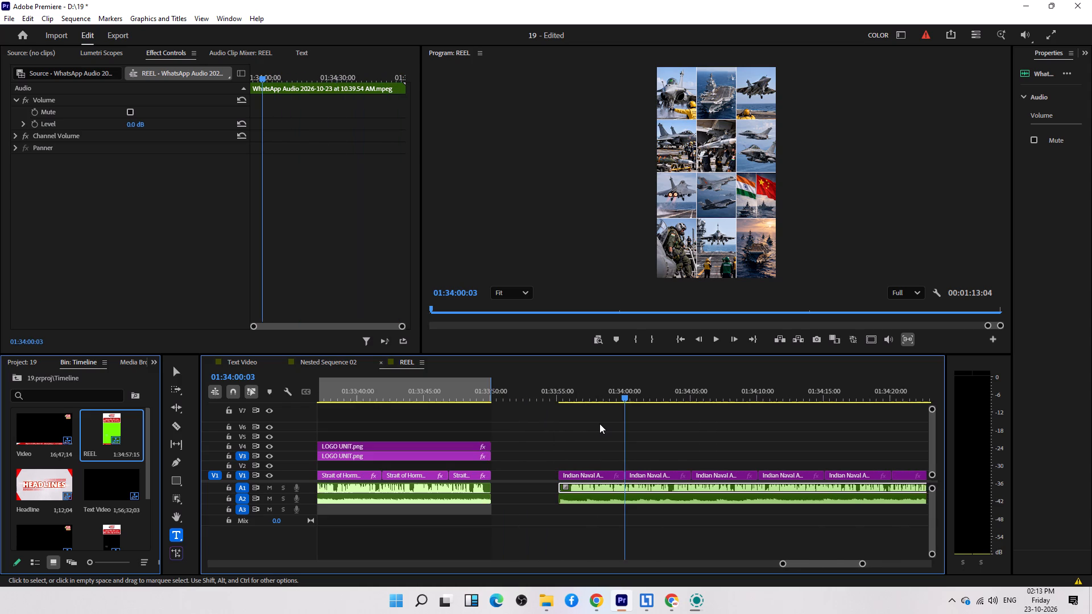
{"action": "key", "text": "Up"}
{"action": "left_click", "coordinate": [605, 475]}
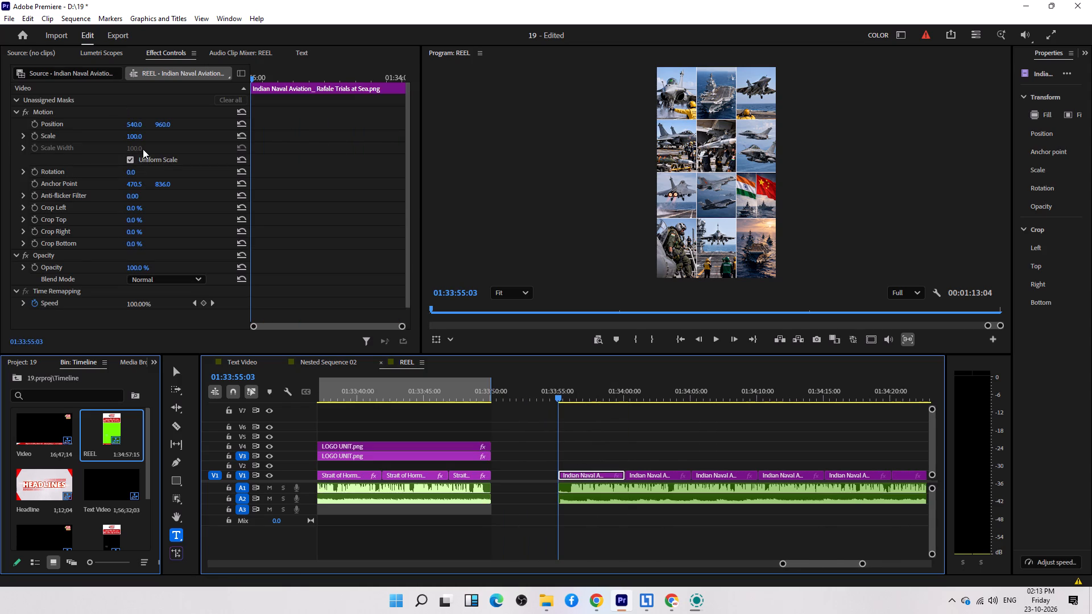
{"action": "left_click", "coordinate": [63, 121]}
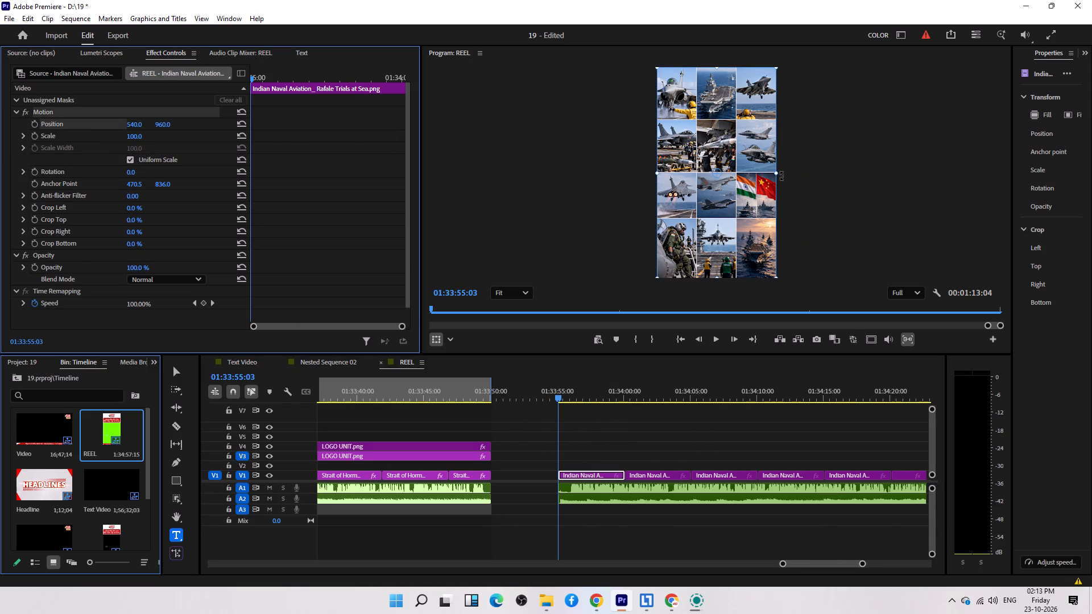
{"action": "left_click_drag", "start_coordinate": [777, 176], "coordinate": [962, 190]}
{"action": "left_click_drag", "start_coordinate": [766, 96], "coordinate": [902, 360]}
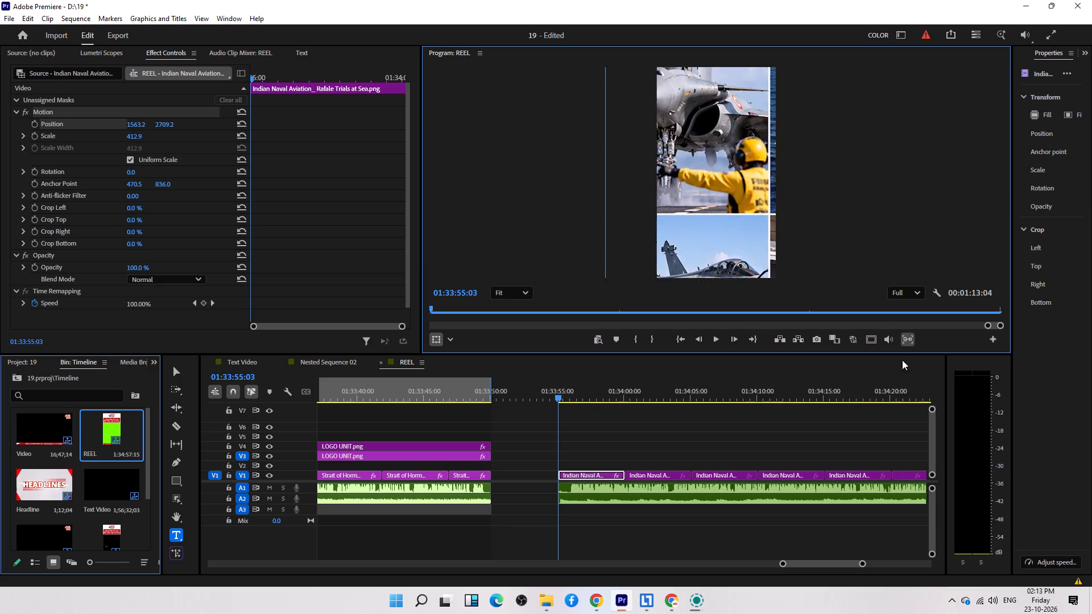
{"action": "left_click_drag", "start_coordinate": [902, 360], "coordinate": [915, 426]}
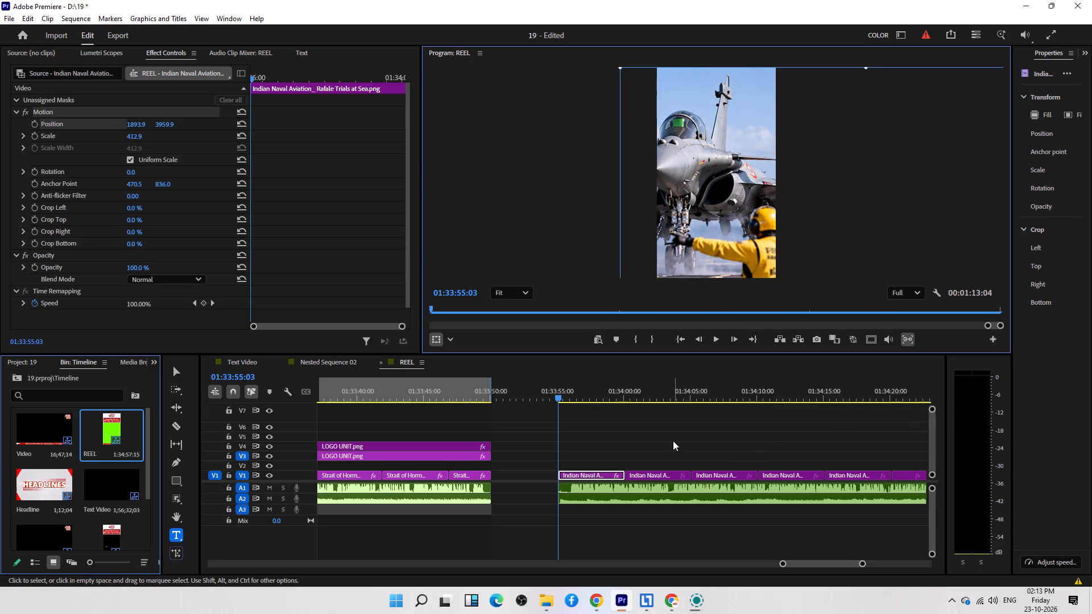
Enlarge the second collage clip, around 01:34:02, and reposition it to frame the aircraft carrier photo in the collage's first row.
{"action": "left_click", "coordinate": [654, 391]}
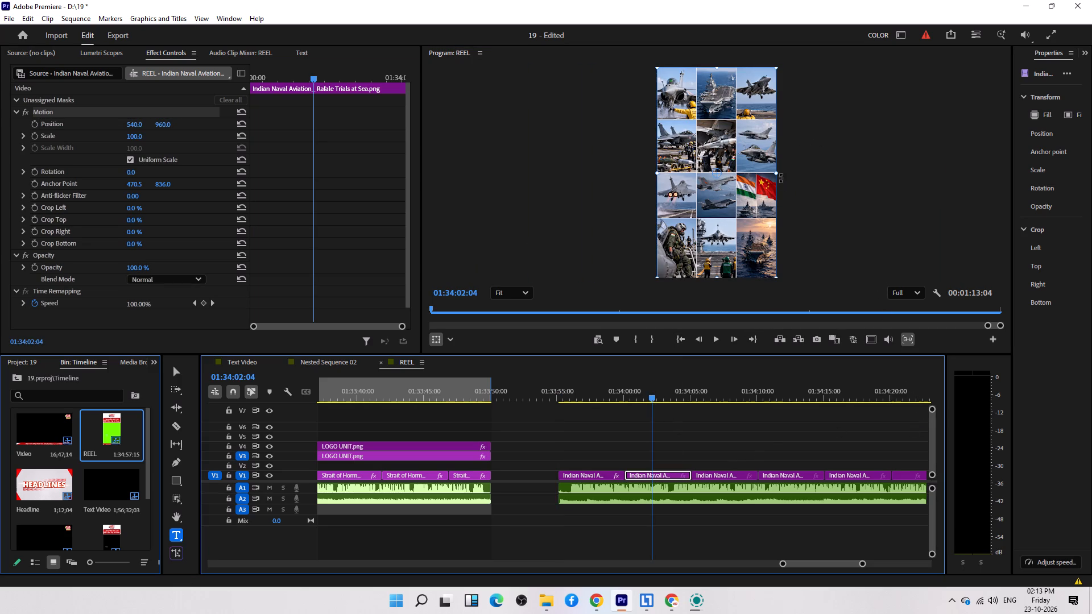
{"action": "left_click_drag", "start_coordinate": [776, 178], "coordinate": [970, 204]}
{"action": "left_click_drag", "start_coordinate": [843, 131], "coordinate": [850, 367]}
{"action": "left_click_drag", "start_coordinate": [805, 131], "coordinate": [823, 234]}
Enlarge the third collage clip, around 01:34:06, to about 444% scale and frame the first-row photo of a jet flying over the deck.
{"action": "left_click", "coordinate": [709, 397]}
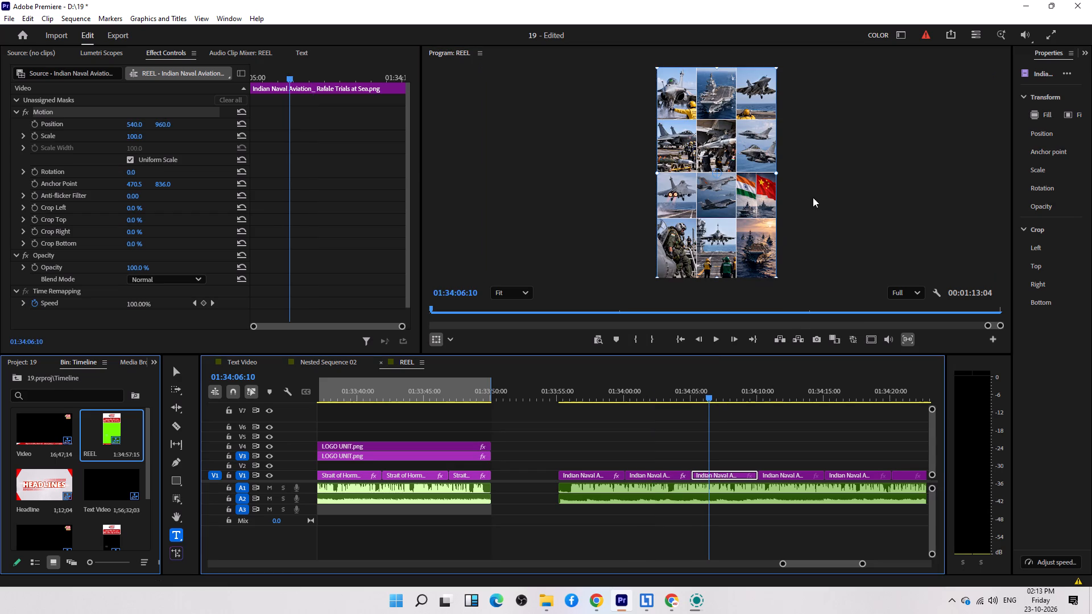
{"action": "left_click_drag", "start_coordinate": [777, 175], "coordinate": [981, 179]}
{"action": "left_click_drag", "start_coordinate": [884, 147], "coordinate": [722, 272]}
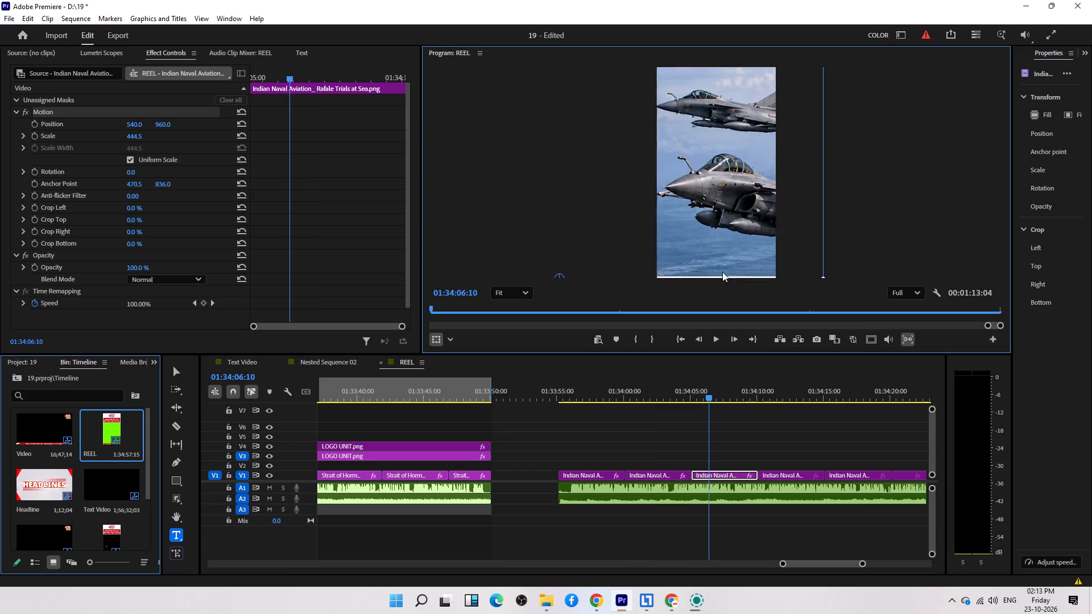
{"action": "left_click_drag", "start_coordinate": [722, 272], "coordinate": [732, 357]}
{"action": "left_click_drag", "start_coordinate": [820, 143], "coordinate": [814, 273]}
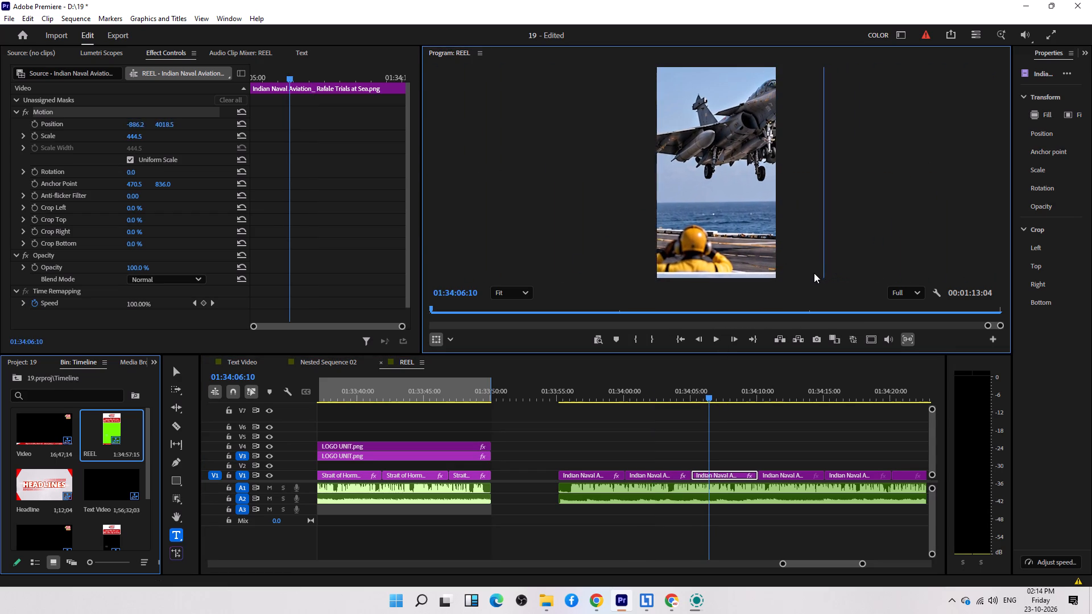
{"action": "left_click_drag", "start_coordinate": [814, 273], "coordinate": [811, 285]}
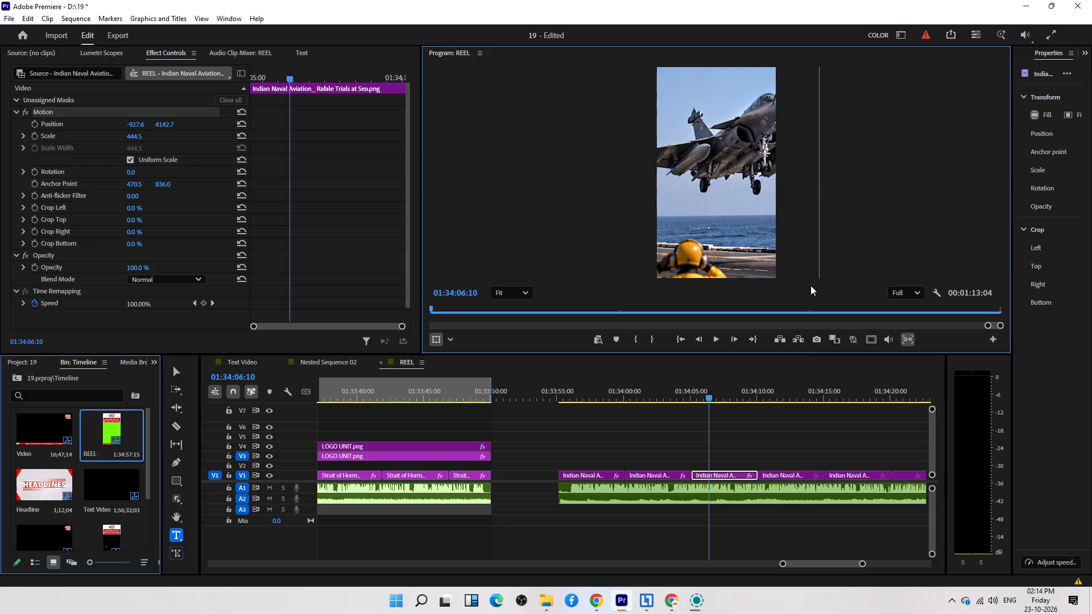
Scale the fourth collage clip, around 01:34:12, to about 455% and frame the second-row photo of the deck-parked jet with missiles and crew.
{"action": "scroll", "coordinate": [773, 389], "scroll_direction": "down", "scroll_amount": 10}
{"action": "left_click", "coordinate": [617, 395]}
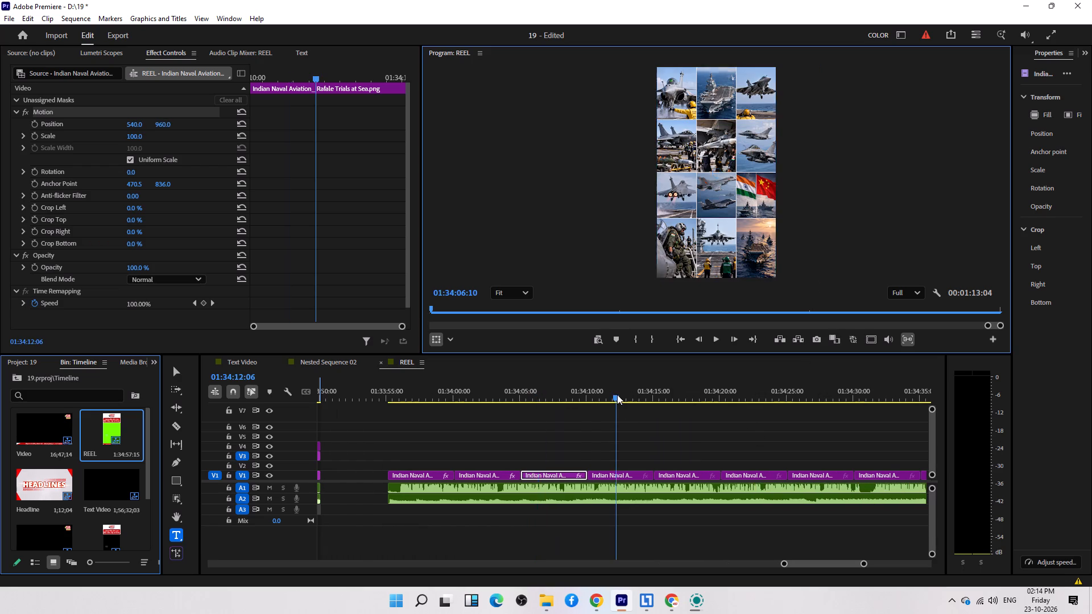
{"action": "left_click_drag", "start_coordinate": [778, 172], "coordinate": [988, 175]}
{"action": "left_click_drag", "start_coordinate": [744, 146], "coordinate": [747, 146]}
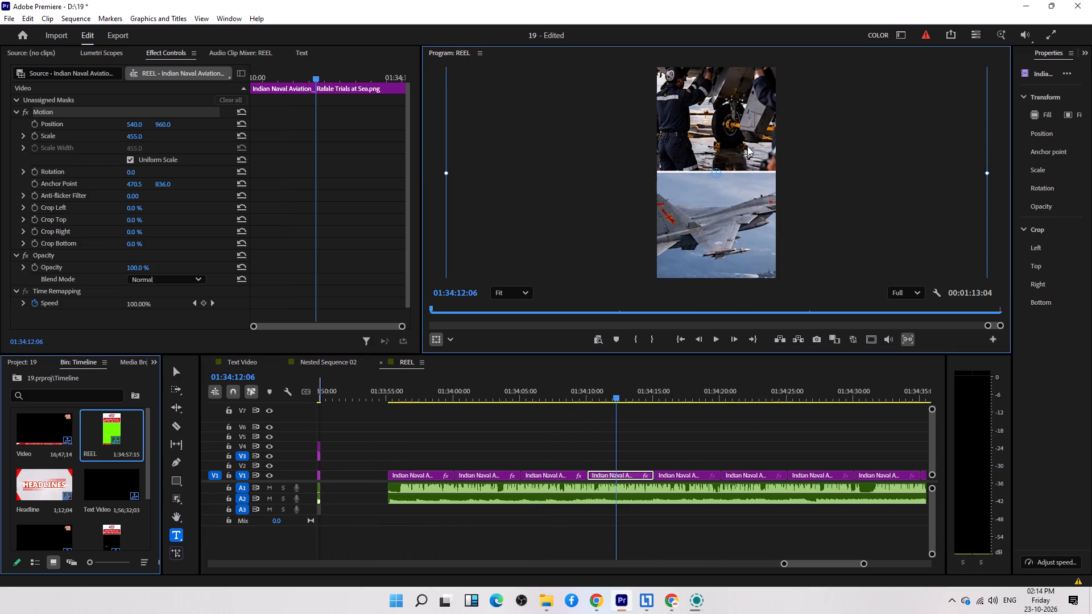
{"action": "left_click_drag", "start_coordinate": [747, 146], "coordinate": [892, 202]}
{"action": "left_click_drag", "start_coordinate": [824, 166], "coordinate": [833, 225]}
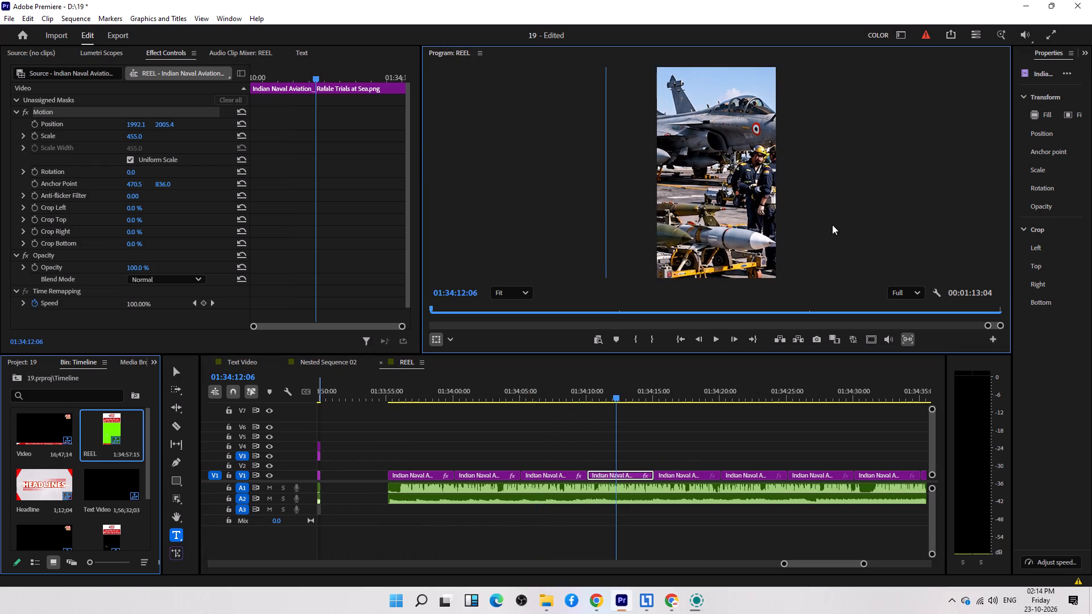
Scale the fifth collage clip, around 01:34:17, to about 464% and frame the second-row photo of crew loading a missile under the jet.
{"action": "scroll", "coordinate": [692, 425], "scroll_direction": "down", "scroll_amount": 5}
{"action": "left_click", "coordinate": [604, 393]}
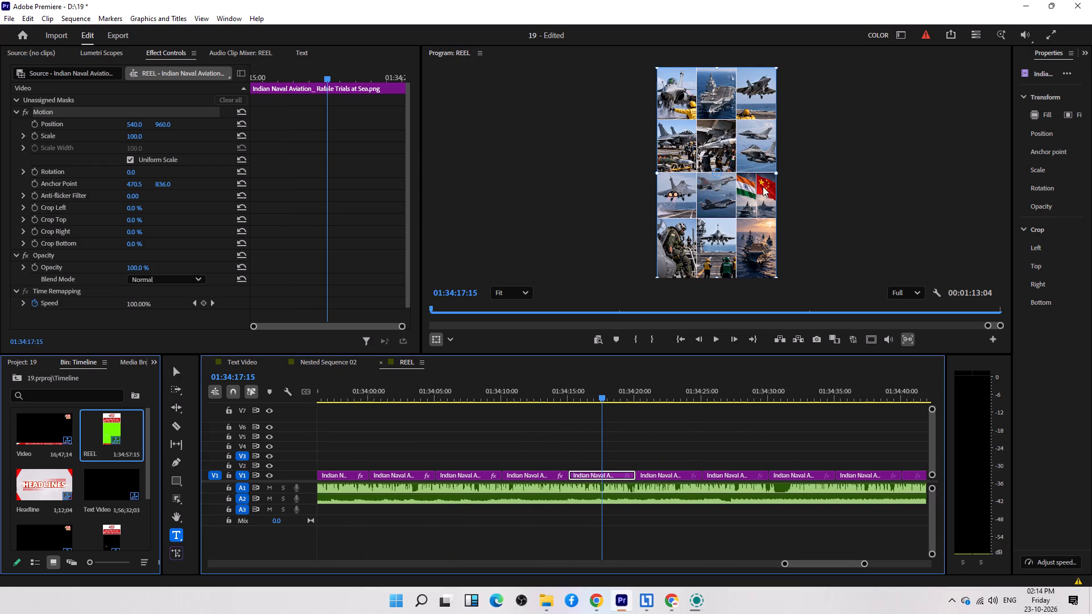
{"action": "left_click_drag", "start_coordinate": [779, 175], "coordinate": [929, 189]}
{"action": "left_click_drag", "start_coordinate": [833, 152], "coordinate": [826, 227]}
{"action": "left_click_drag", "start_coordinate": [925, 249], "coordinate": [985, 251]}
{"action": "left_click_drag", "start_coordinate": [863, 154], "coordinate": [873, 203]}
Scale the sixth collage clip, around 01:34:23, to about 443% and frame the second-row photo of two Rafales flying over the sea.
{"action": "scroll", "coordinate": [727, 481], "scroll_direction": "down", "scroll_amount": 13}
{"action": "left_click", "coordinate": [456, 395]}
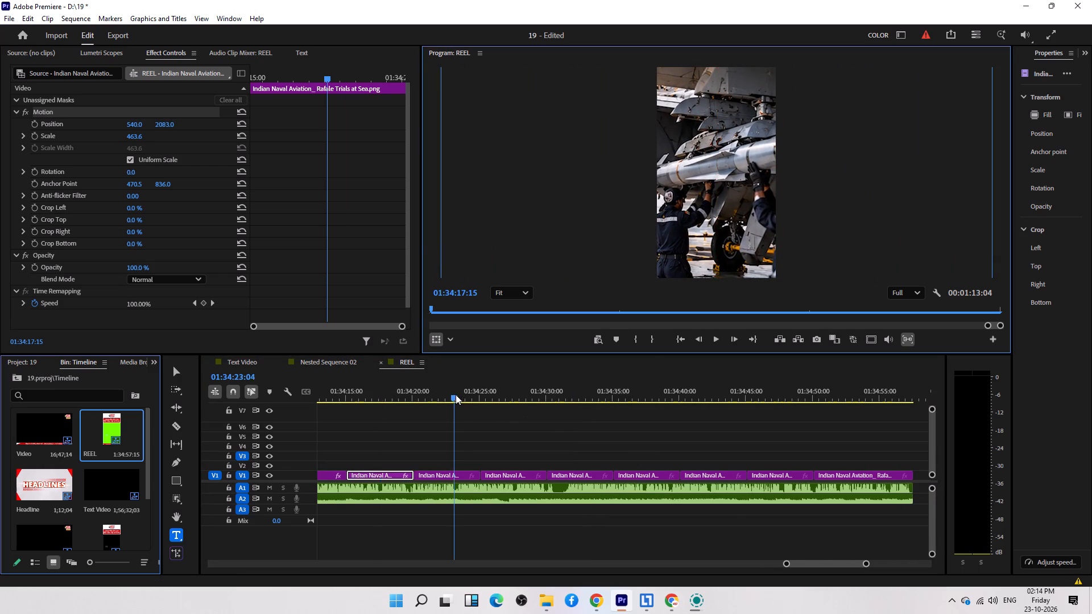
{"action": "left_click_drag", "start_coordinate": [779, 178], "coordinate": [954, 178]}
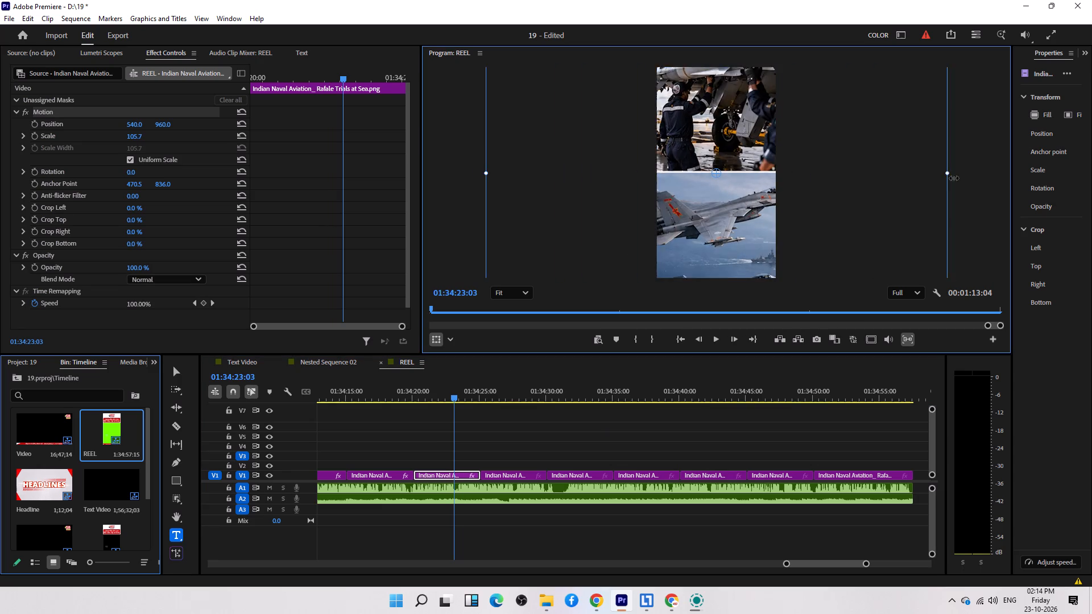
{"action": "left_click_drag", "start_coordinate": [954, 178], "coordinate": [956, 178]}
{"action": "left_click_drag", "start_coordinate": [846, 177], "coordinate": [693, 287]}
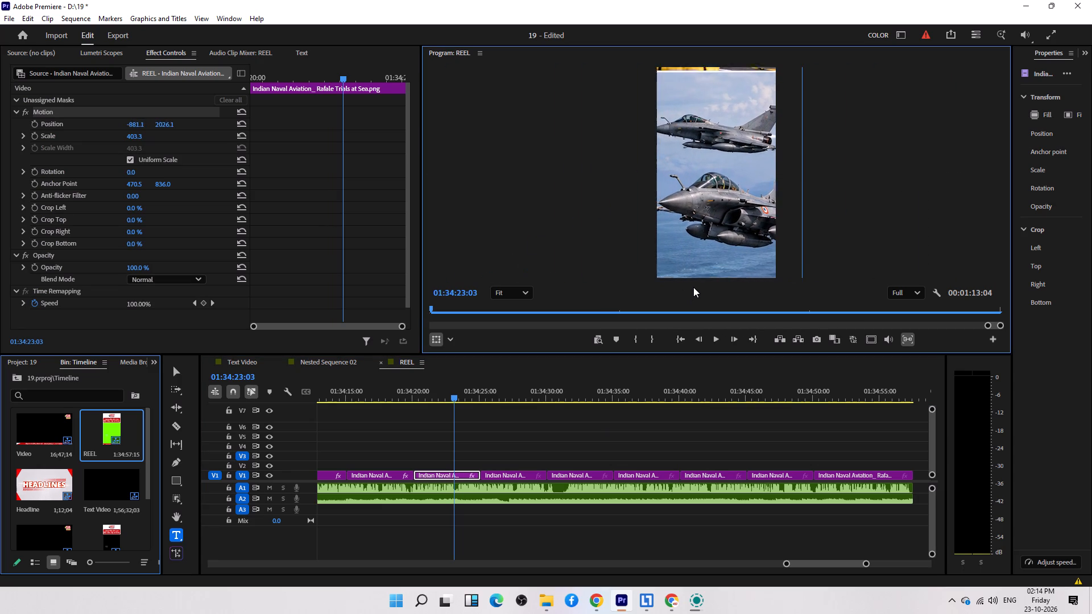
{"action": "left_click_drag", "start_coordinate": [693, 287], "coordinate": [720, 283]}
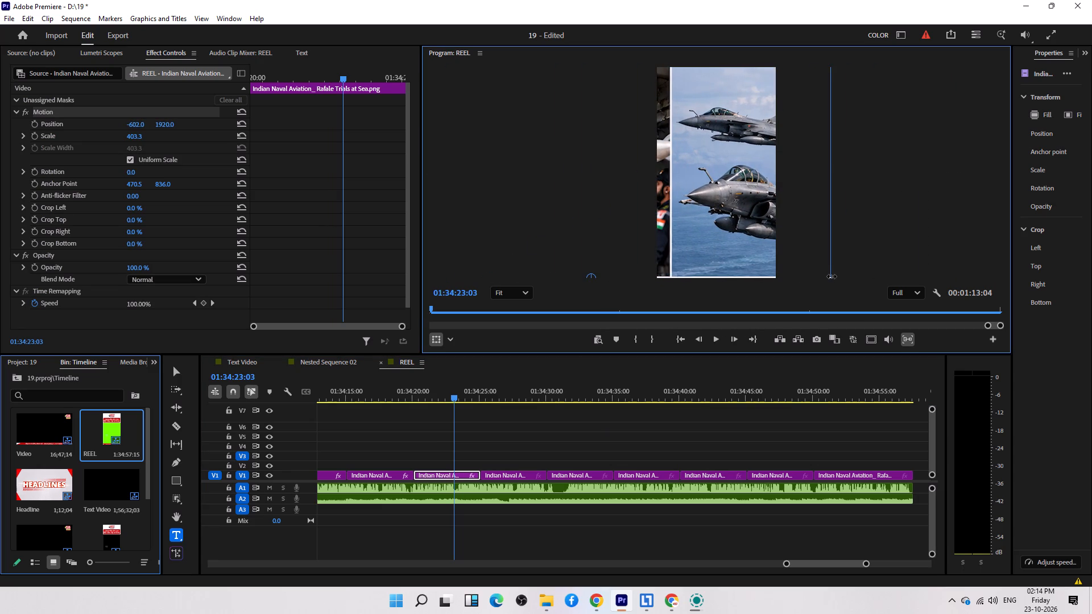
{"action": "left_click_drag", "start_coordinate": [829, 275], "coordinate": [854, 278]}
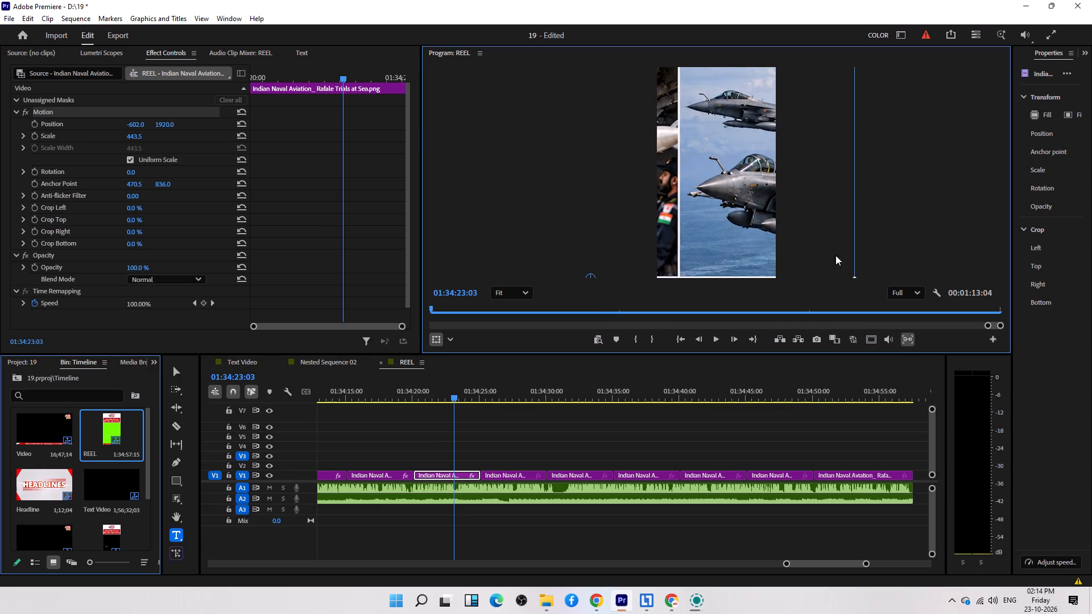
{"action": "left_click_drag", "start_coordinate": [801, 202], "coordinate": [766, 219]}
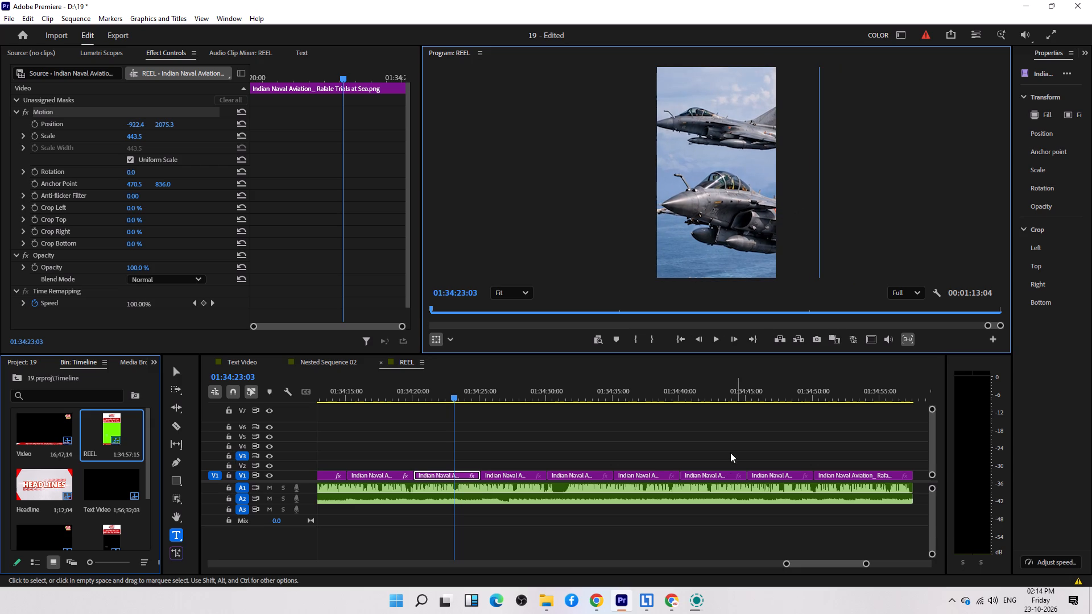
Enlarge the seventh collage clip, around 01:34:27, and frame the third-row photo of a jet taking off with glowing afterburners.
{"action": "scroll", "coordinate": [673, 463], "scroll_direction": "down", "scroll_amount": 5}
{"action": "left_click", "coordinate": [429, 397]}
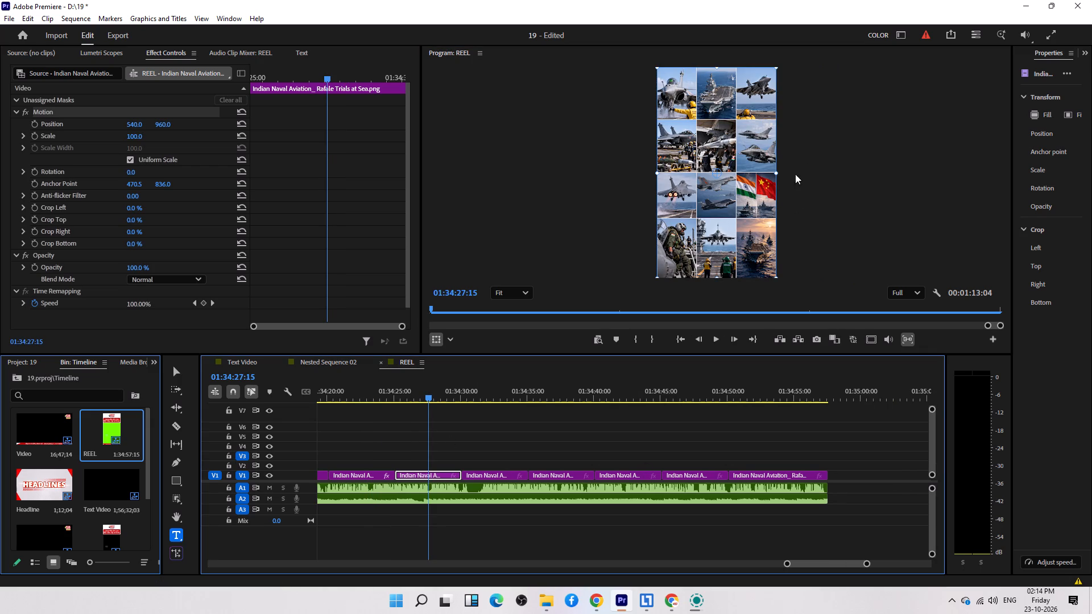
{"action": "left_click_drag", "start_coordinate": [777, 174], "coordinate": [985, 166]}
{"action": "left_click_drag", "start_coordinate": [700, 207], "coordinate": [849, 134]}
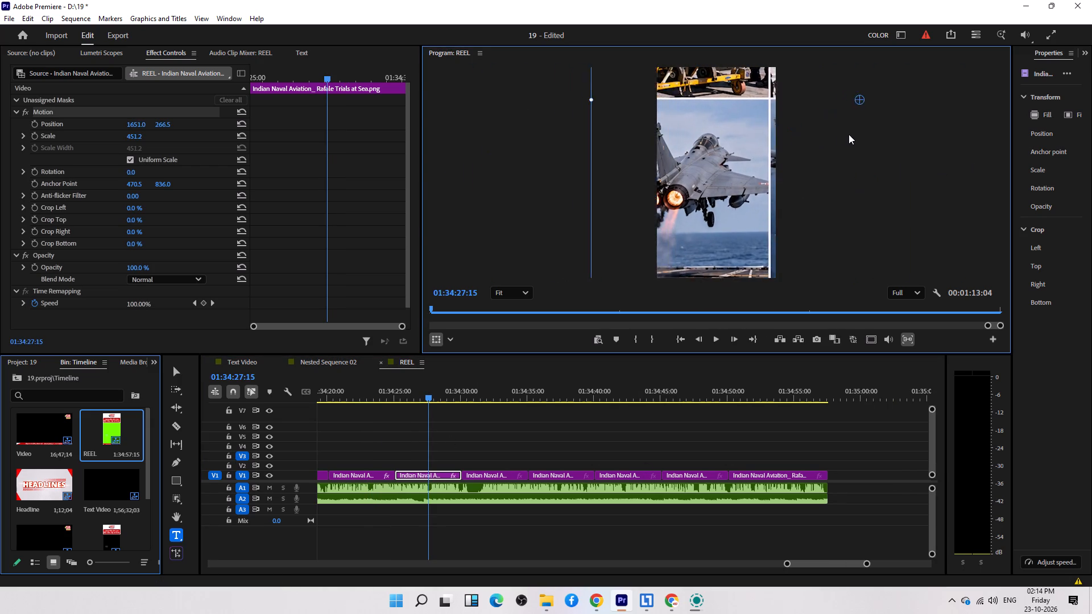
{"action": "left_click_drag", "start_coordinate": [849, 134], "coordinate": [875, 99]}
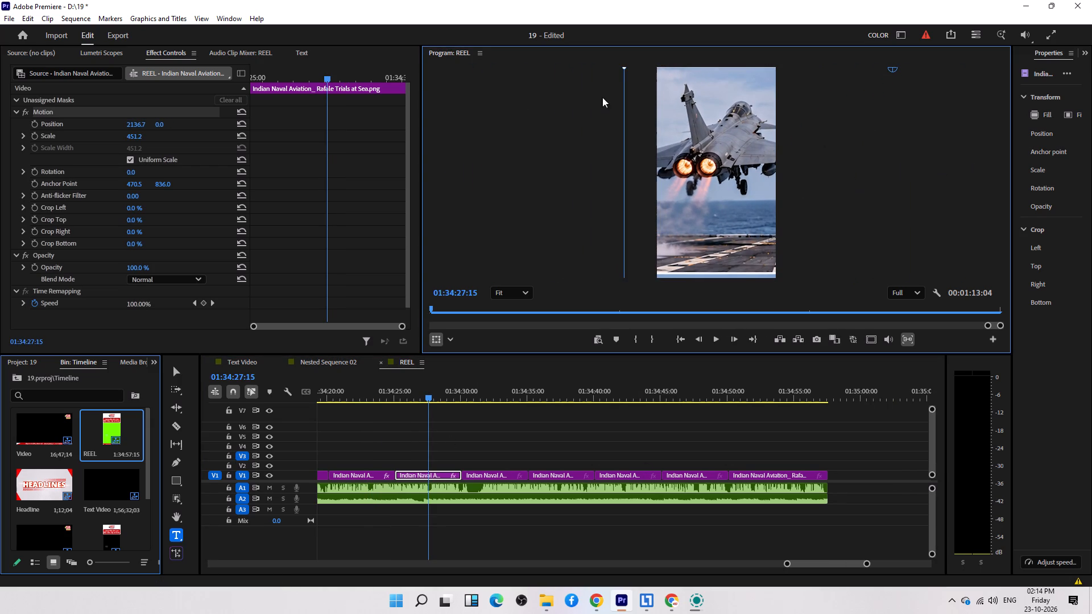
{"action": "left_click_drag", "start_coordinate": [623, 70], "coordinate": [598, 72]}
{"action": "left_click_drag", "start_coordinate": [817, 140], "coordinate": [829, 140]}
Scale the eighth collage clip, around 01:34:32, to about 537% and frame the third-row photo of two fighter jets over the sea.
{"action": "left_click", "coordinate": [494, 397]}
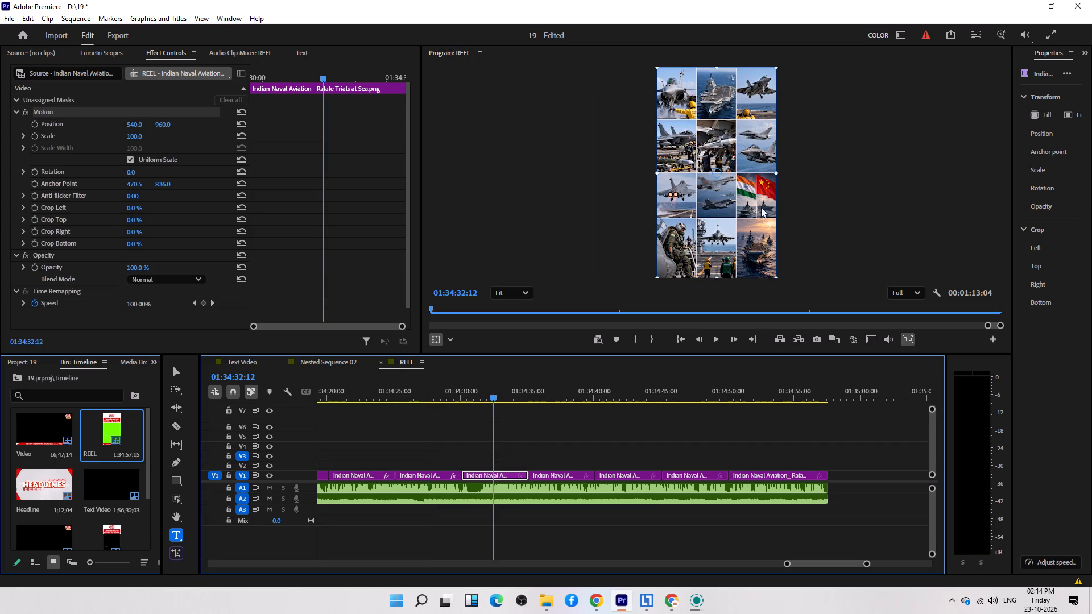
{"action": "left_click_drag", "start_coordinate": [779, 172], "coordinate": [975, 205]}
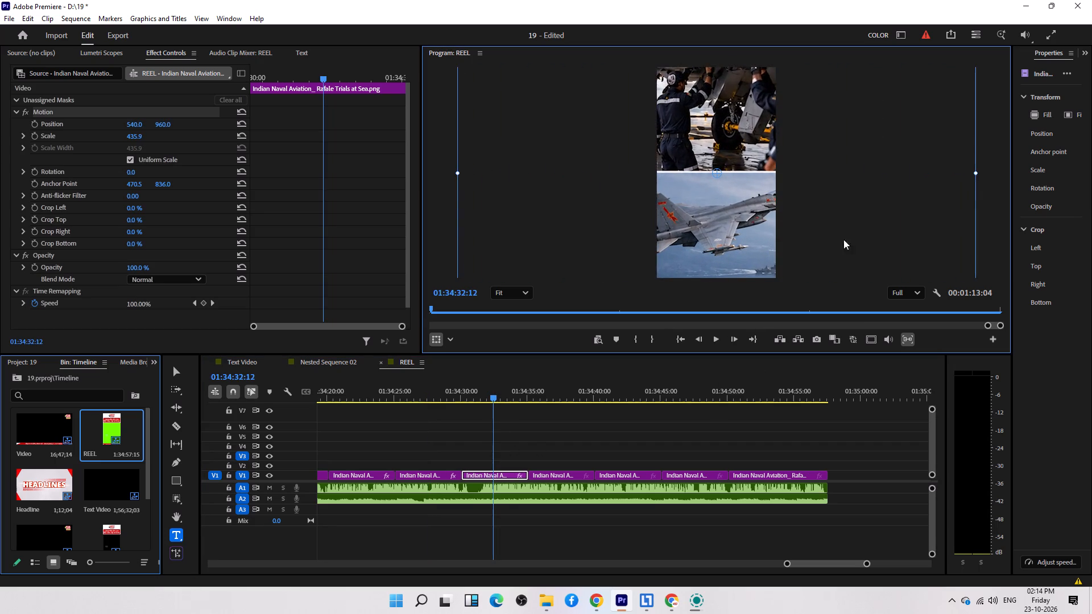
{"action": "left_click_drag", "start_coordinate": [839, 225], "coordinate": [835, 121]}
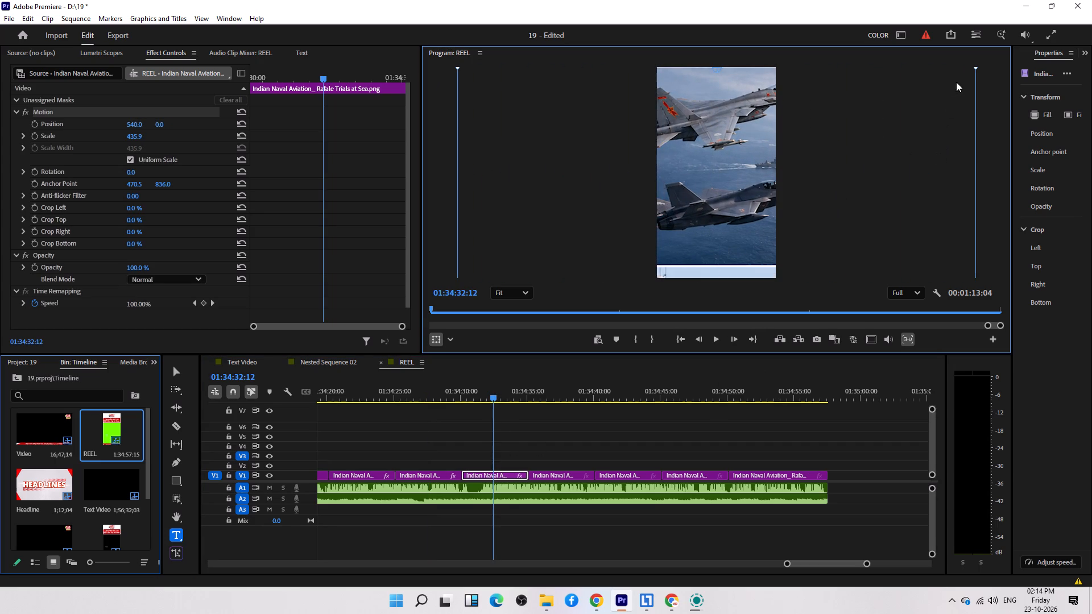
{"action": "left_click_drag", "start_coordinate": [976, 67], "coordinate": [1036, 70]}
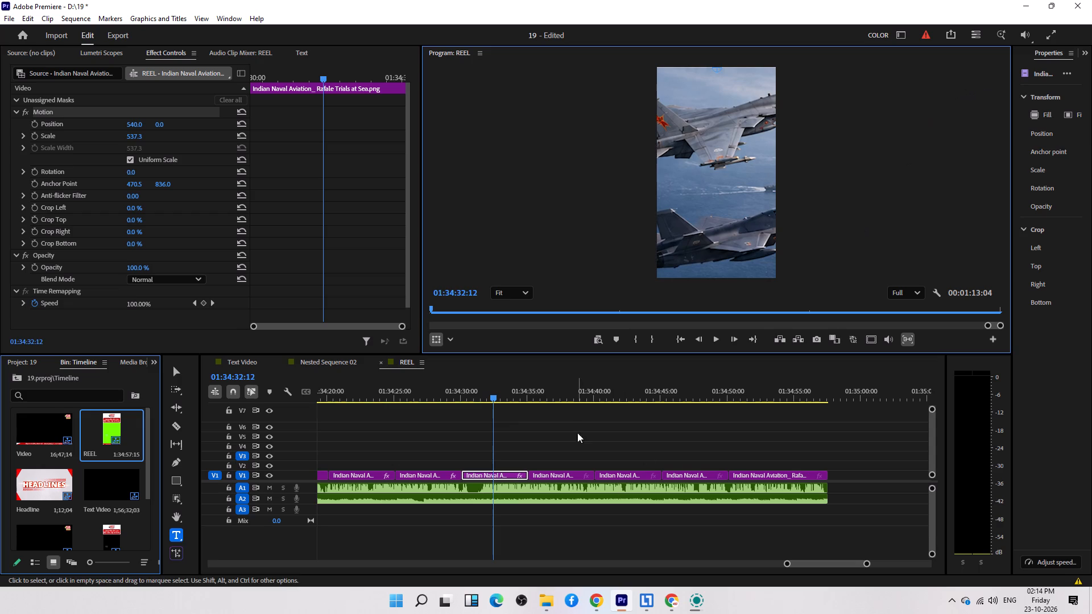
Scale the ninth collage clip, around 01:34:38, to about 521% and frame the third-row photo of the Indian and Chinese flags with warships.
{"action": "left_click", "coordinate": [569, 397]}
{"action": "left_click_drag", "start_coordinate": [776, 171], "coordinate": [972, 169]}
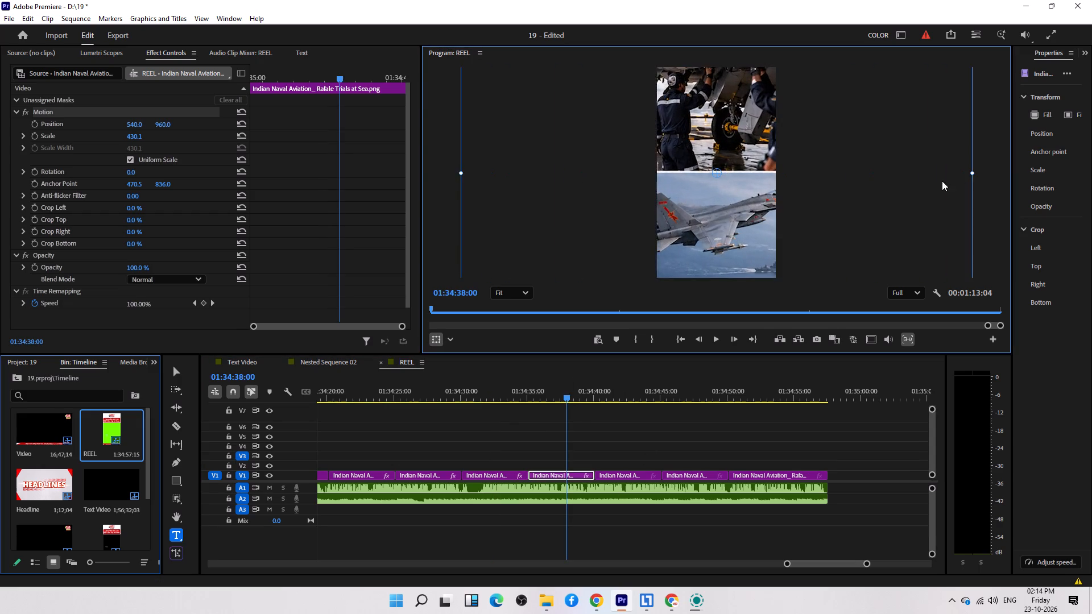
{"action": "left_click_drag", "start_coordinate": [854, 222], "coordinate": [907, 288]}
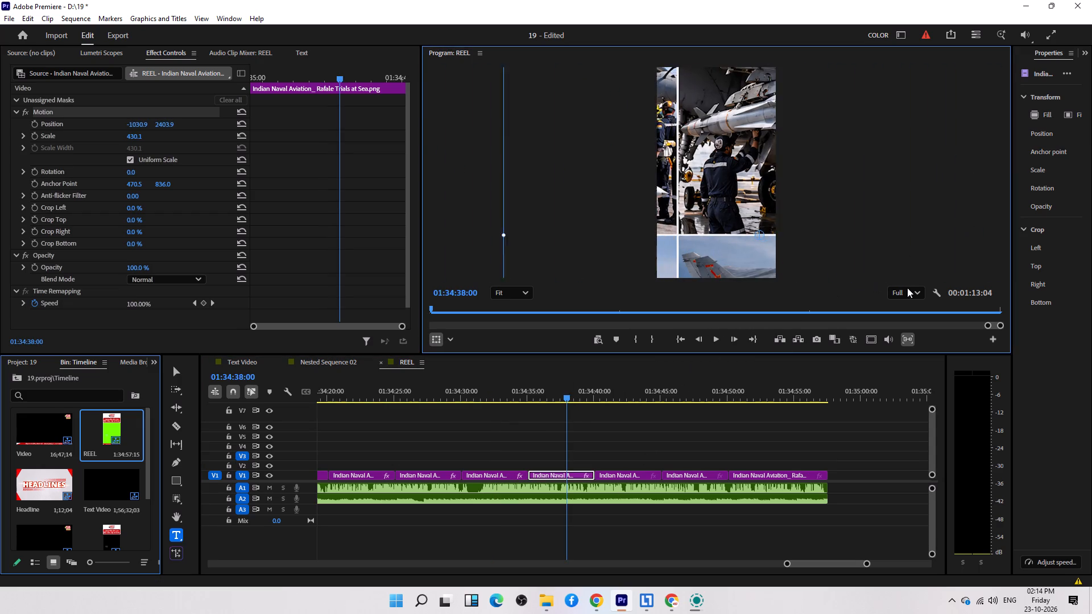
{"action": "left_click_drag", "start_coordinate": [907, 288], "coordinate": [731, 186]}
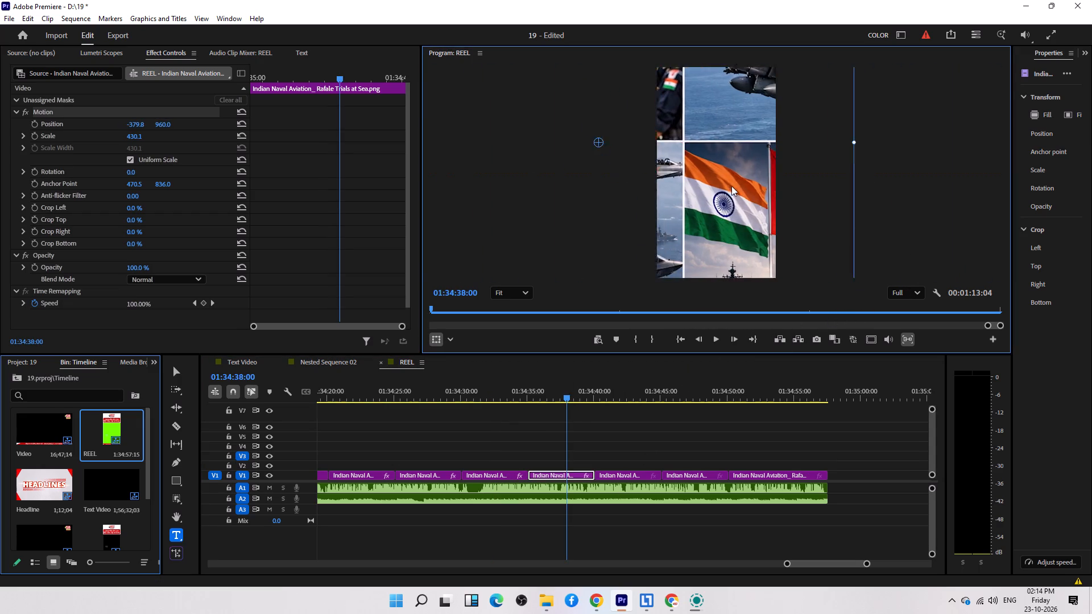
{"action": "left_click_drag", "start_coordinate": [731, 186], "coordinate": [694, 112]}
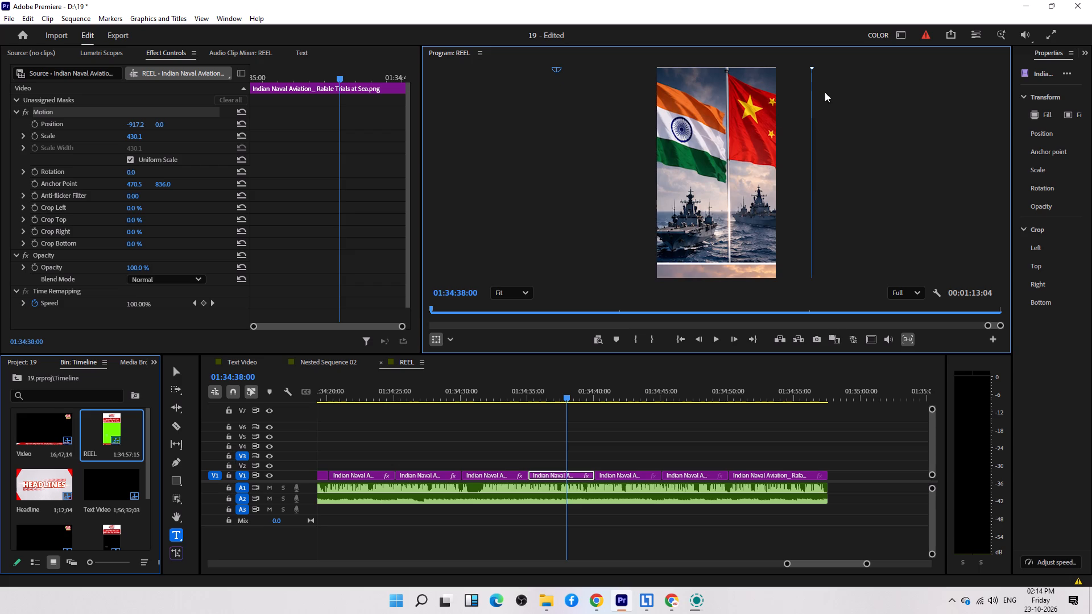
{"action": "left_click", "coordinate": [813, 66]}
{"action": "left_click_drag", "start_coordinate": [813, 72], "coordinate": [834, 77]}
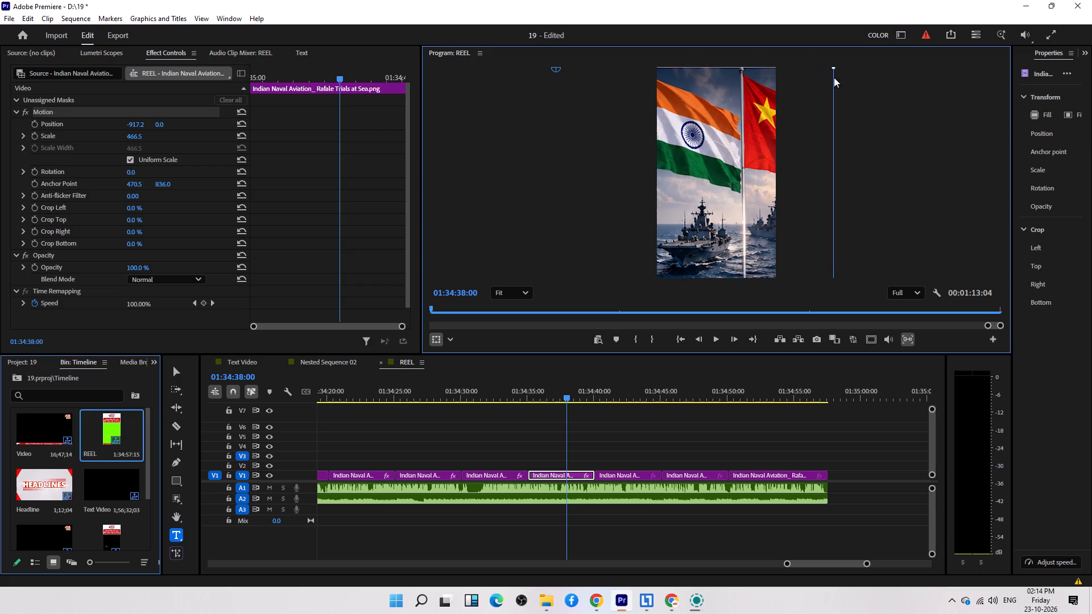
{"action": "left_click_drag", "start_coordinate": [834, 77], "coordinate": [834, 76]}
{"action": "left_click_drag", "start_coordinate": [804, 101], "coordinate": [773, 110]}
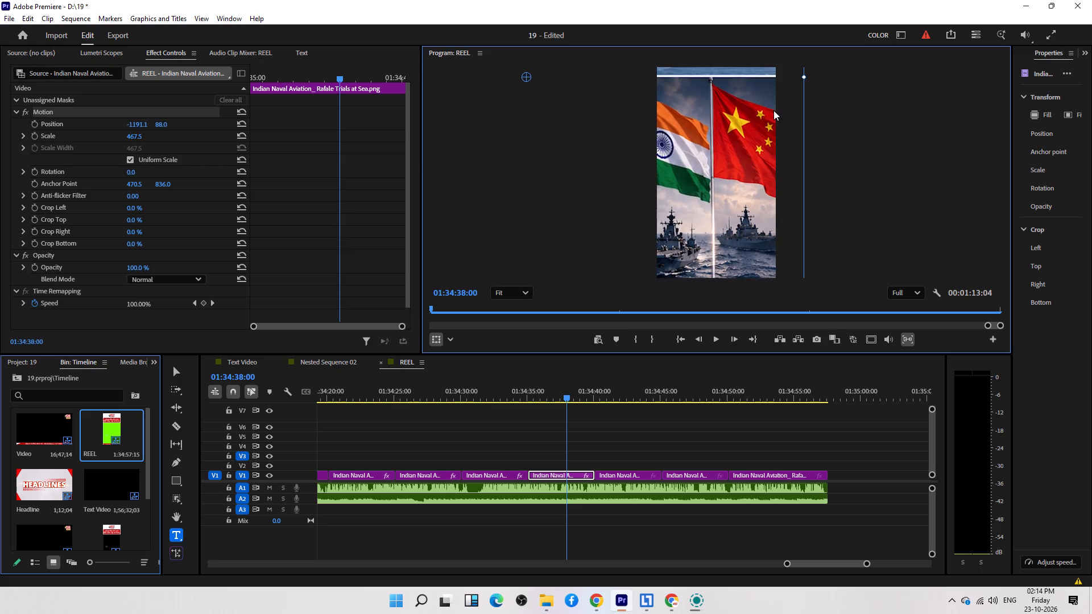
{"action": "left_click_drag", "start_coordinate": [773, 110], "coordinate": [774, 108]}
{"action": "left_click_drag", "start_coordinate": [806, 77], "coordinate": [836, 77]}
{"action": "left_click_drag", "start_coordinate": [750, 147], "coordinate": [755, 125]}
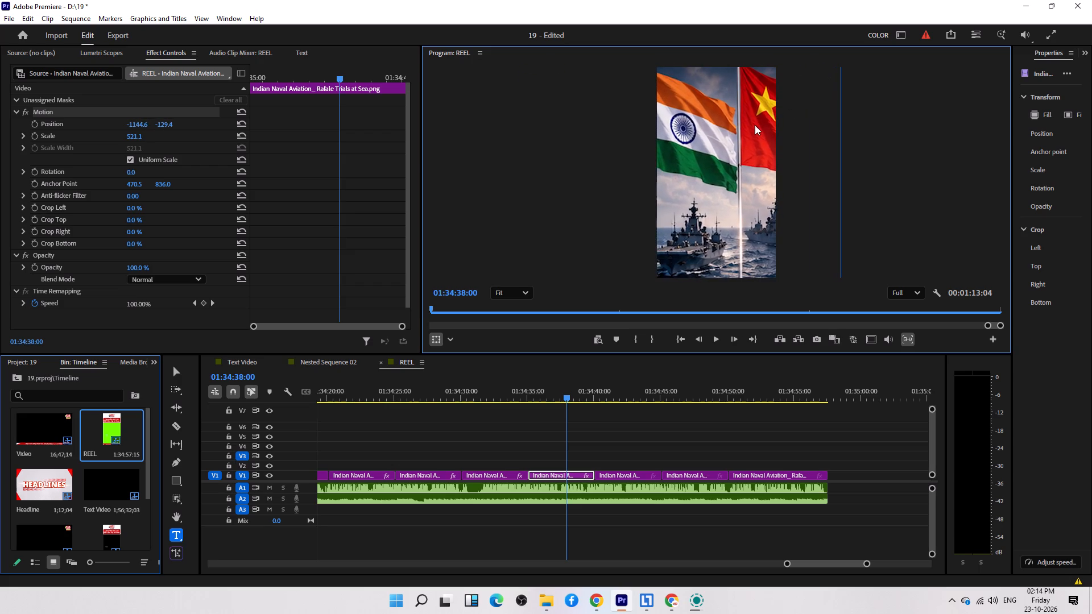
{"action": "left_click_drag", "start_coordinate": [755, 125], "coordinate": [758, 125]}
Scale the tenth collage clip, around 01:34:42, to about 404% and frame the fourth-row photo of the helmeted pilot.
{"action": "left_click", "coordinate": [630, 396]}
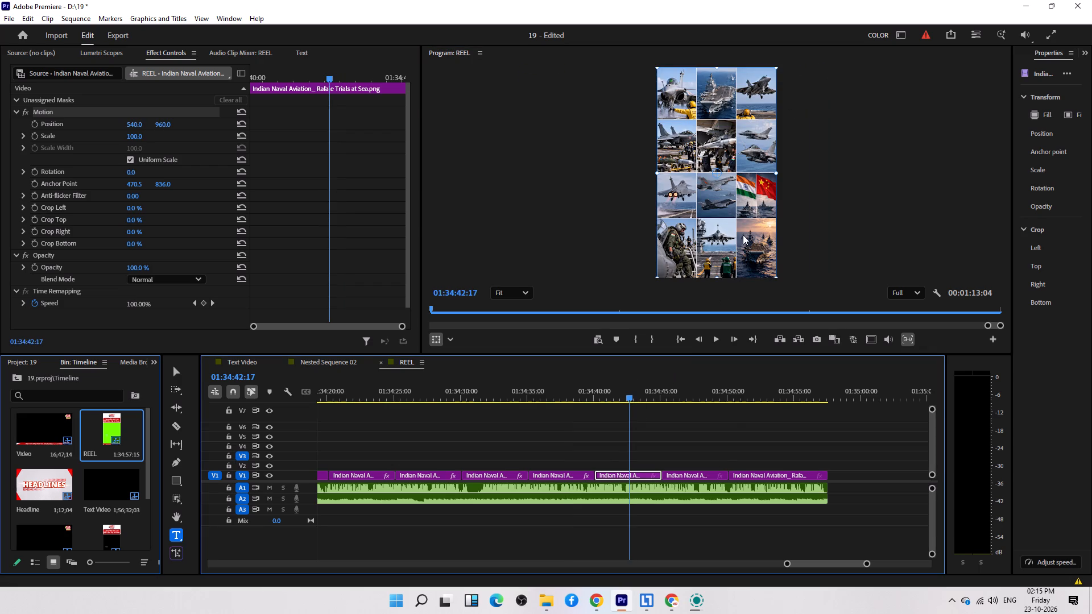
{"action": "left_click_drag", "start_coordinate": [776, 175], "coordinate": [957, 173]}
{"action": "left_click_drag", "start_coordinate": [758, 250], "coordinate": [764, 237]}
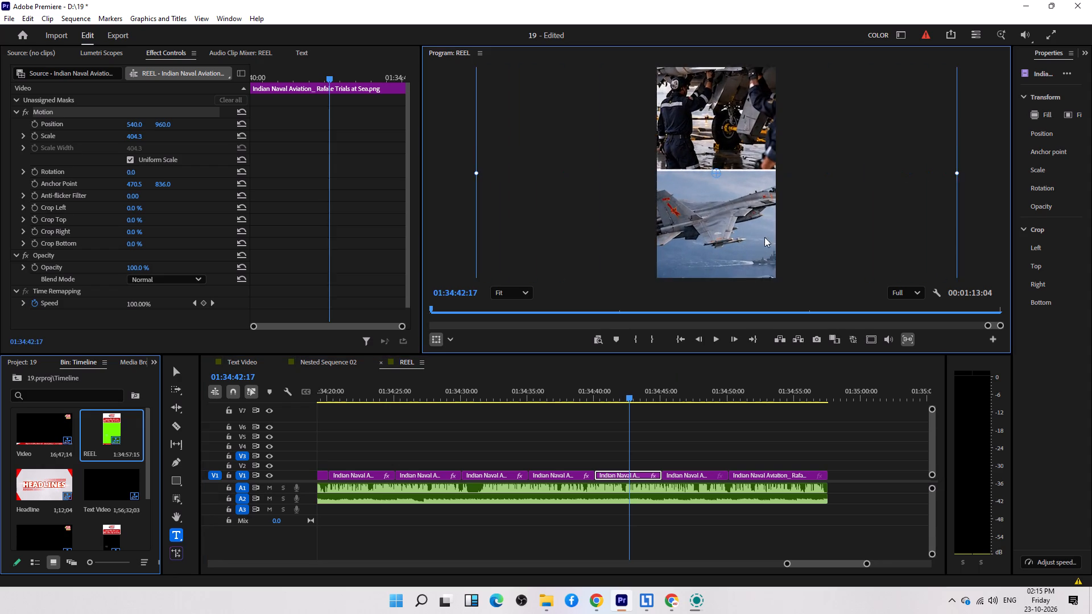
{"action": "left_click_drag", "start_coordinate": [764, 237], "coordinate": [940, 60]}
{"action": "left_click_drag", "start_coordinate": [830, 217], "coordinate": [819, 164]}
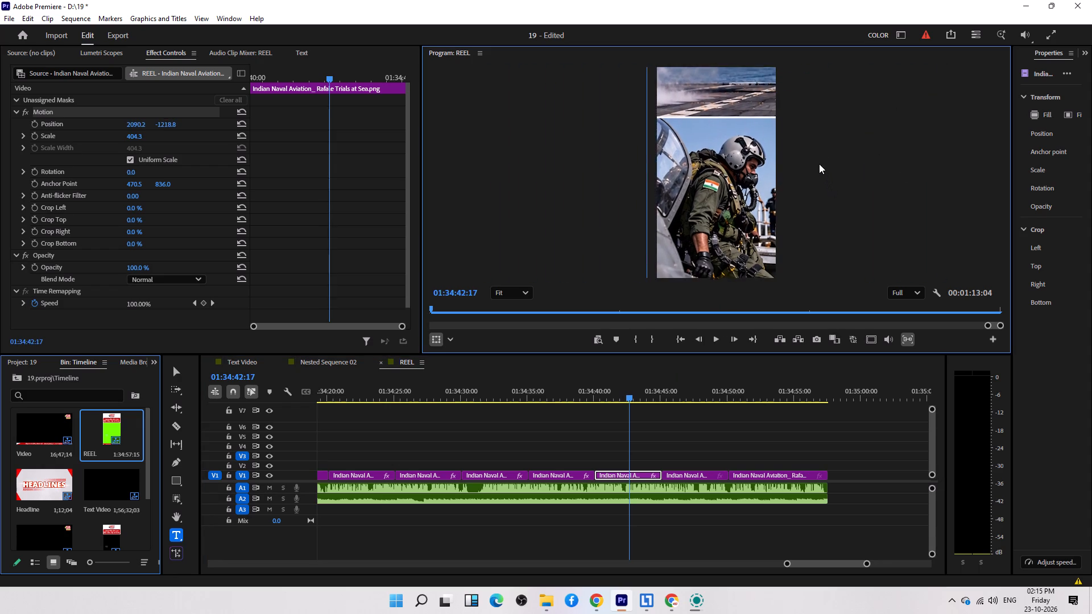
{"action": "left_click_drag", "start_coordinate": [819, 164], "coordinate": [809, 106]}
Scale the eleventh collage clip, around 01:34:47, to about 415% and frame the fourth-row photo of a jet above the deck crew.
{"action": "scroll", "coordinate": [679, 471], "scroll_direction": "down", "scroll_amount": 1}
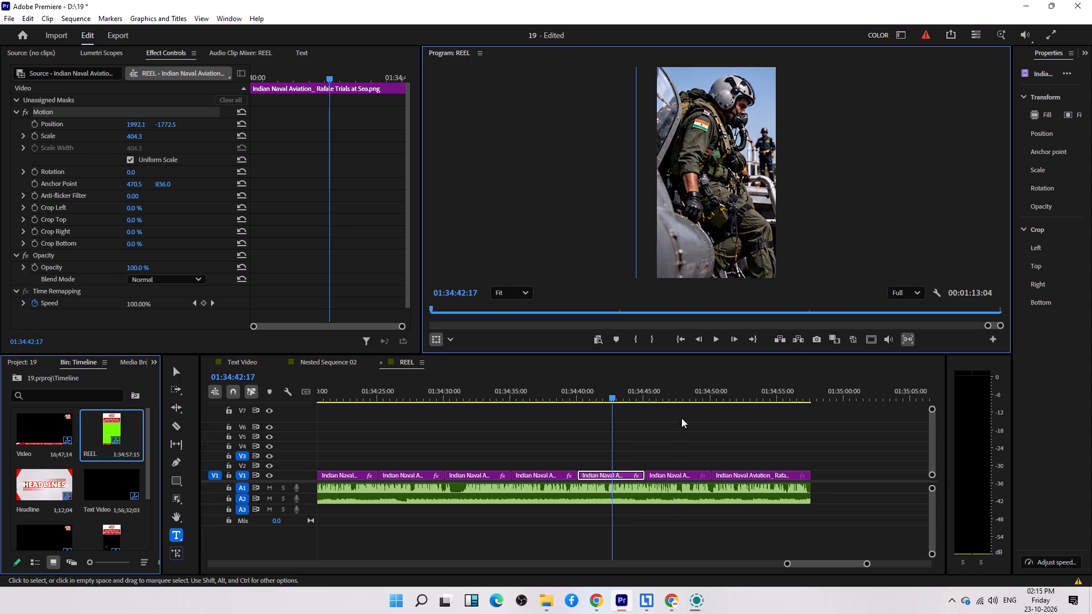
{"action": "left_click", "coordinate": [674, 396]}
{"action": "left_click_drag", "start_coordinate": [775, 174], "coordinate": [963, 163]}
{"action": "left_click_drag", "start_coordinate": [841, 217], "coordinate": [829, 39]}
{"action": "left_click_drag", "start_coordinate": [823, 210], "coordinate": [833, 61]}
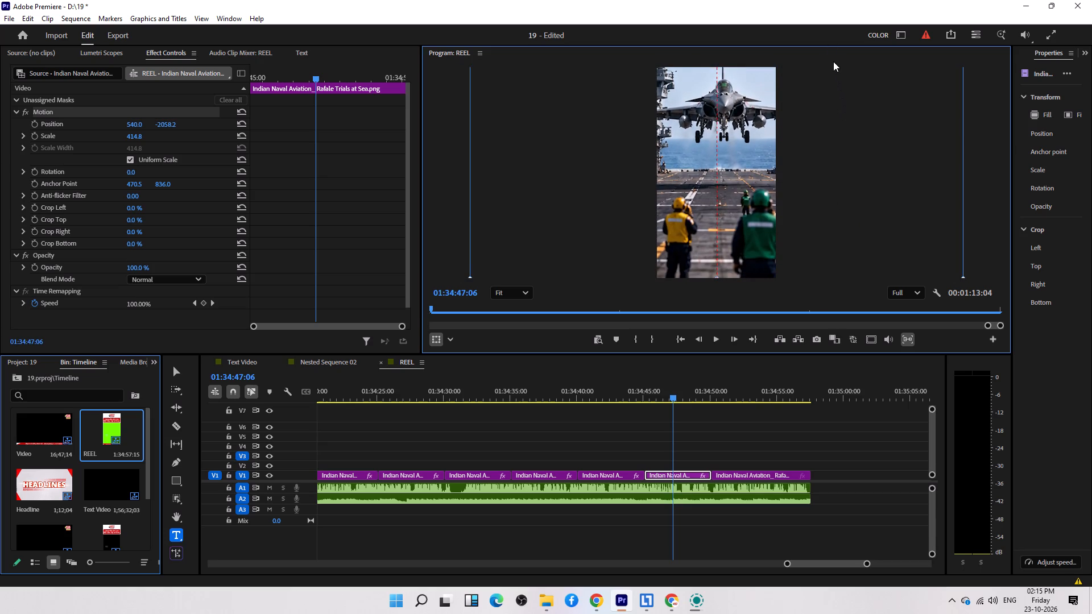
{"action": "left_click_drag", "start_coordinate": [833, 61], "coordinate": [833, 61]}
Scale the last collage clip, around 01:34:52, to about 407% and frame the fourth-row photo of the aircraft carrier at sunset.
{"action": "left_click", "coordinate": [744, 395]}
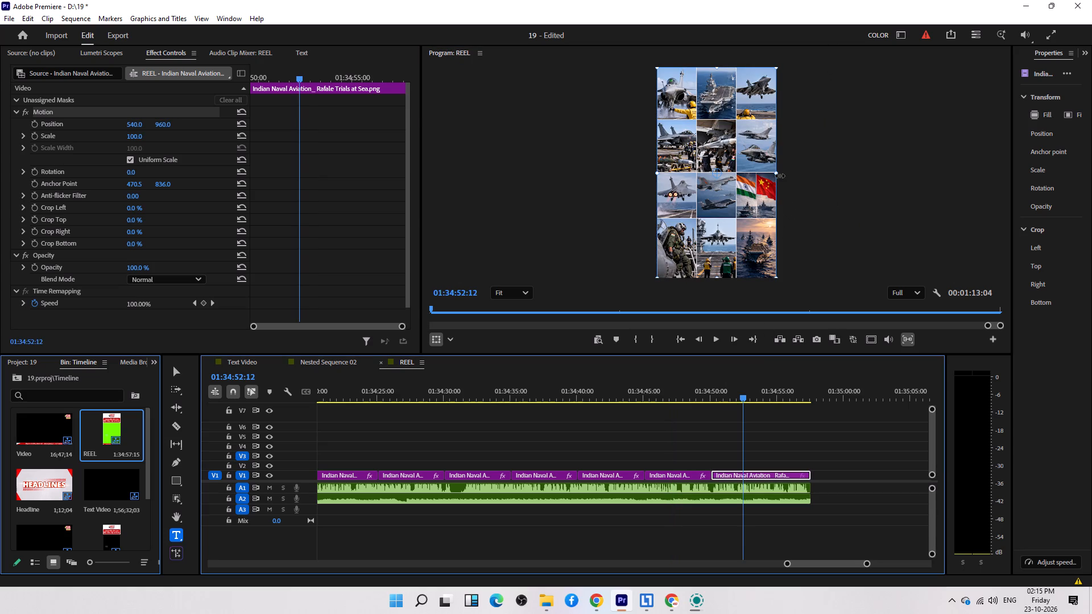
{"action": "left_click_drag", "start_coordinate": [777, 176], "coordinate": [958, 200]}
{"action": "left_click_drag", "start_coordinate": [763, 259], "coordinate": [618, 110]}
{"action": "left_click_drag", "start_coordinate": [729, 220], "coordinate": [747, 99]}
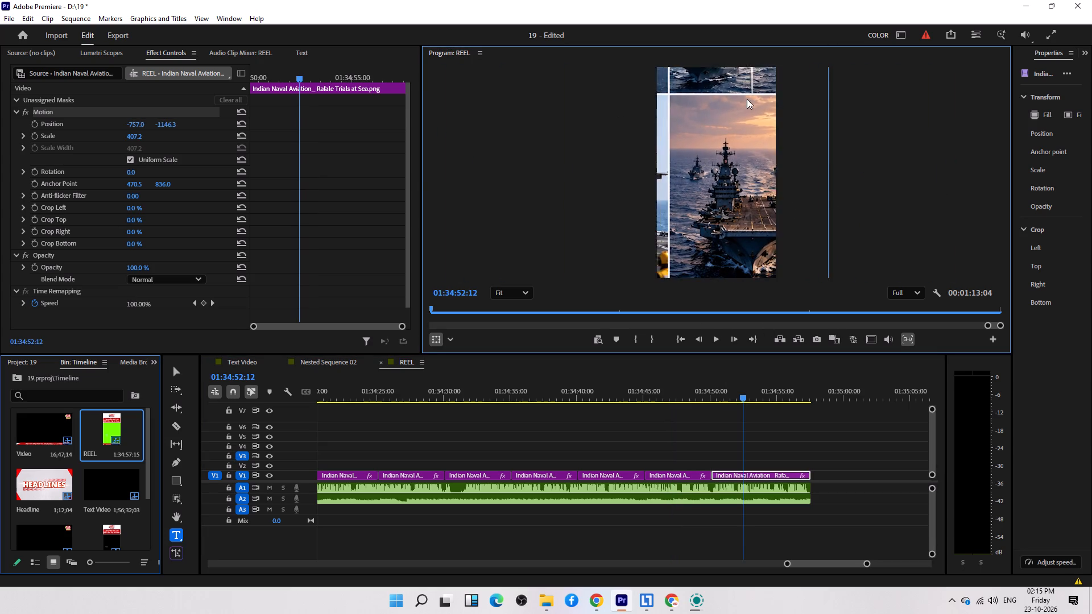
{"action": "left_click_drag", "start_coordinate": [747, 99], "coordinate": [718, 72]}
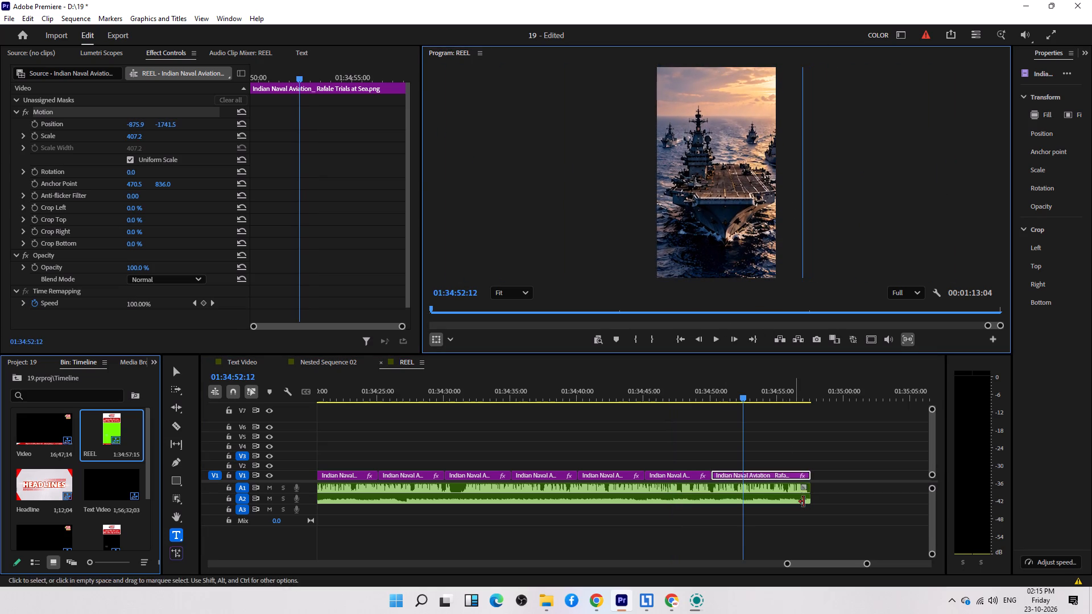
Copy both LOGO UNIT.png overlays from the previous reel to the start of the naval aviation reel, trimmed to its end.
{"action": "left_click", "coordinate": [829, 489]}
{"action": "key", "text": "minus"}
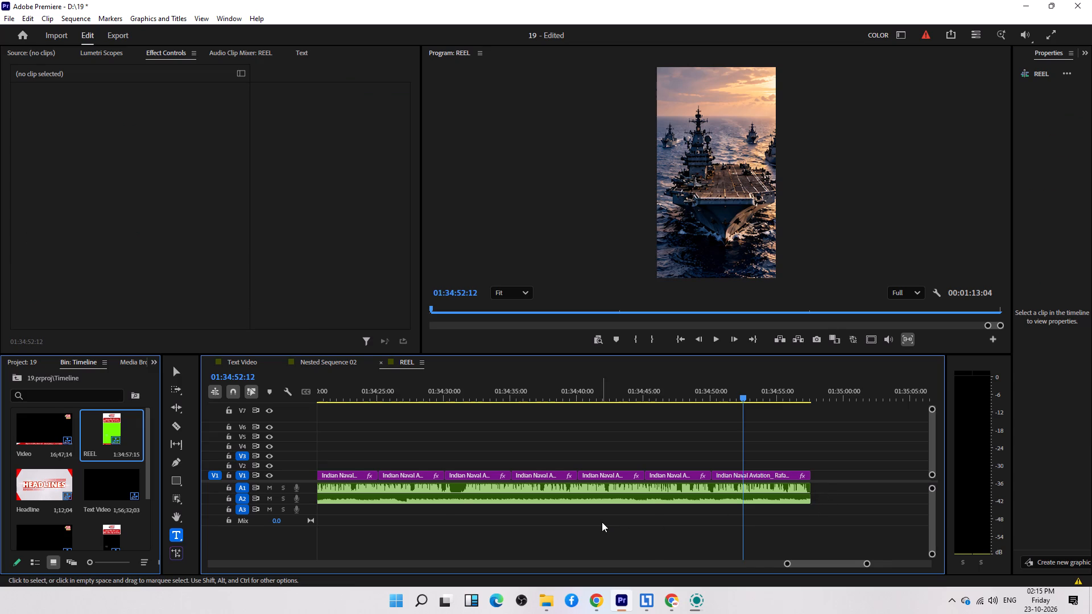
{"action": "key", "text": "minus"}
{"action": "key", "text": "Up"}
{"action": "key", "text": "Up"}
{"action": "key", "text": "Up"}
{"action": "key", "text": "Up"}
{"action": "key", "text": "Up"}
{"action": "key", "text": "Up"}
{"action": "key", "text": "Up"}
{"action": "key", "text": "Up"}
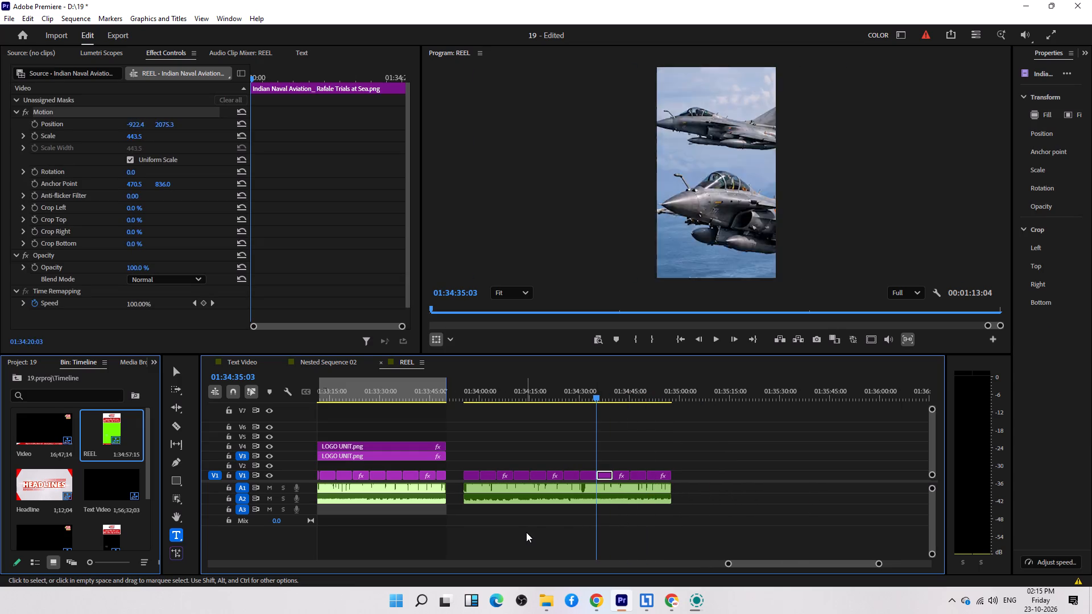
{"action": "key", "text": "Up"}
{"action": "key", "text": "Up"}
{"action": "key", "text": "Up"}
{"action": "key", "text": "Up"}
{"action": "key", "text": "Up"}
{"action": "left_click_drag", "start_coordinate": [518, 434], "coordinate": [409, 467]}
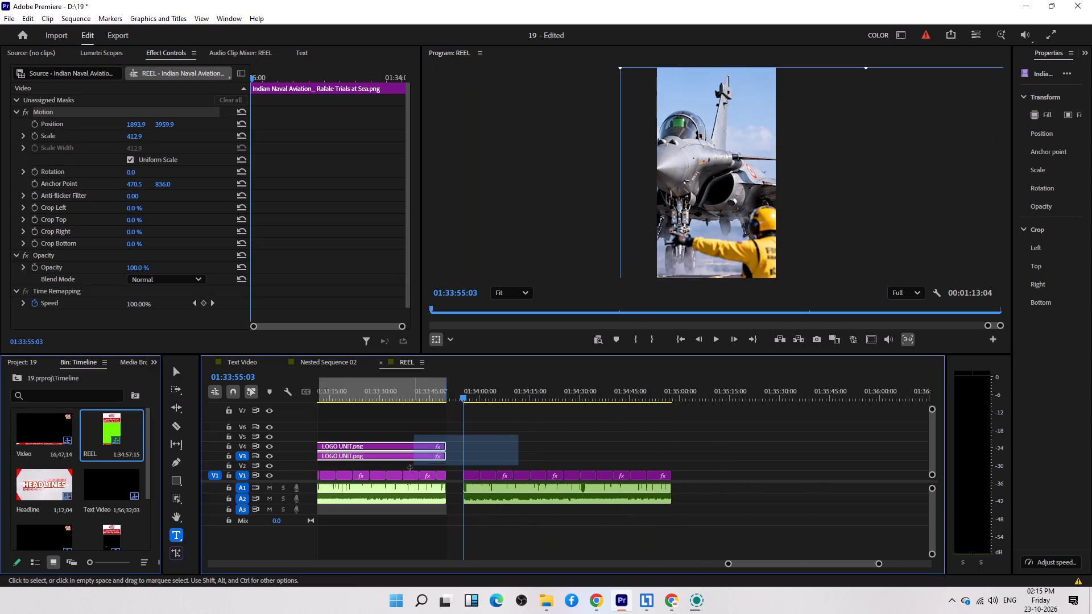
{"action": "left_click_drag", "start_coordinate": [409, 467], "coordinate": [407, 468]}
{"action": "key", "text": "ctrl+c"}
{"action": "key", "text": "ctrl+v"}
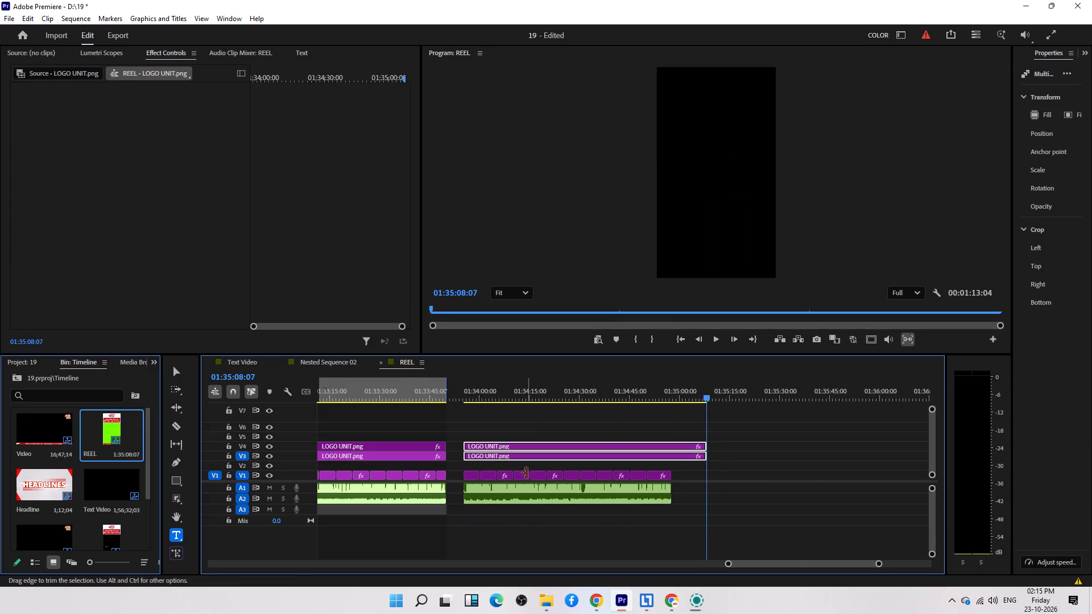
{"action": "left_click_drag", "start_coordinate": [708, 451], "coordinate": [668, 452]}
{"action": "left_click_drag", "start_coordinate": [745, 430], "coordinate": [729, 441]}
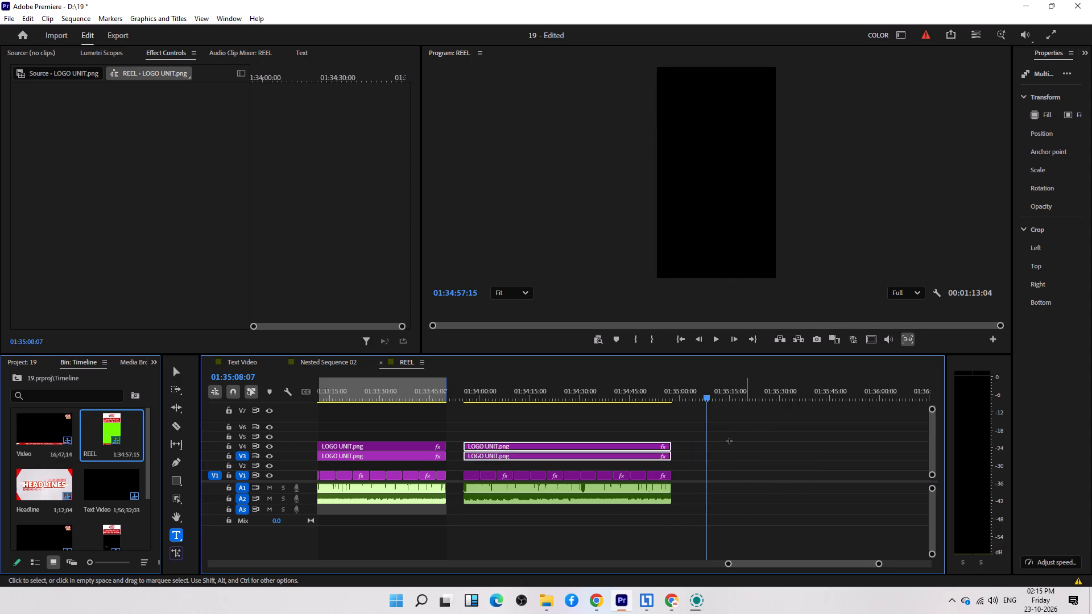
{"action": "left_click_drag", "start_coordinate": [729, 441], "coordinate": [458, 529]}
{"action": "key", "text": "slash"}
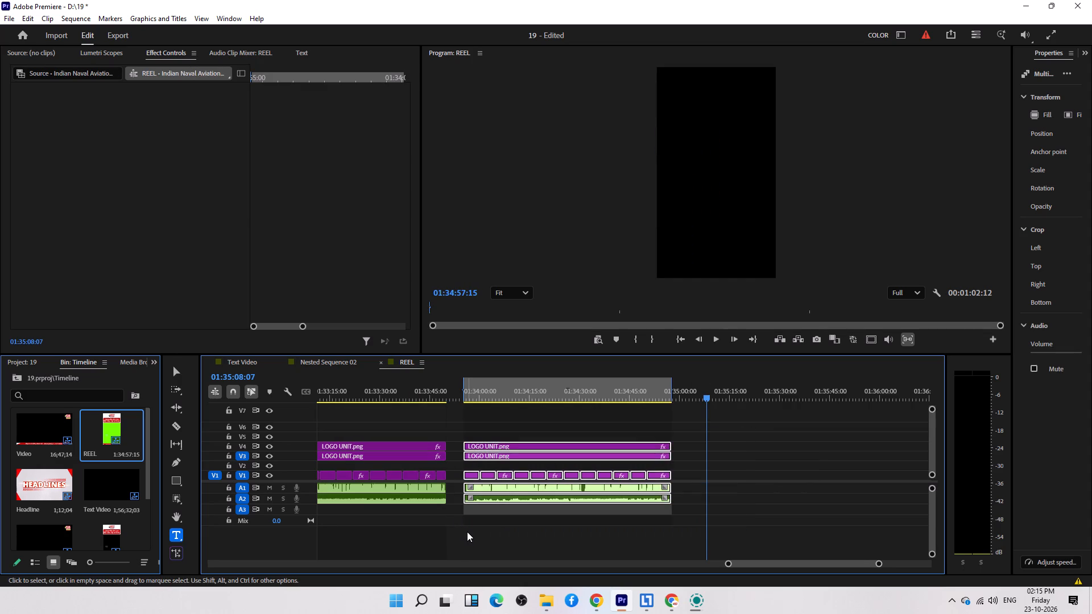
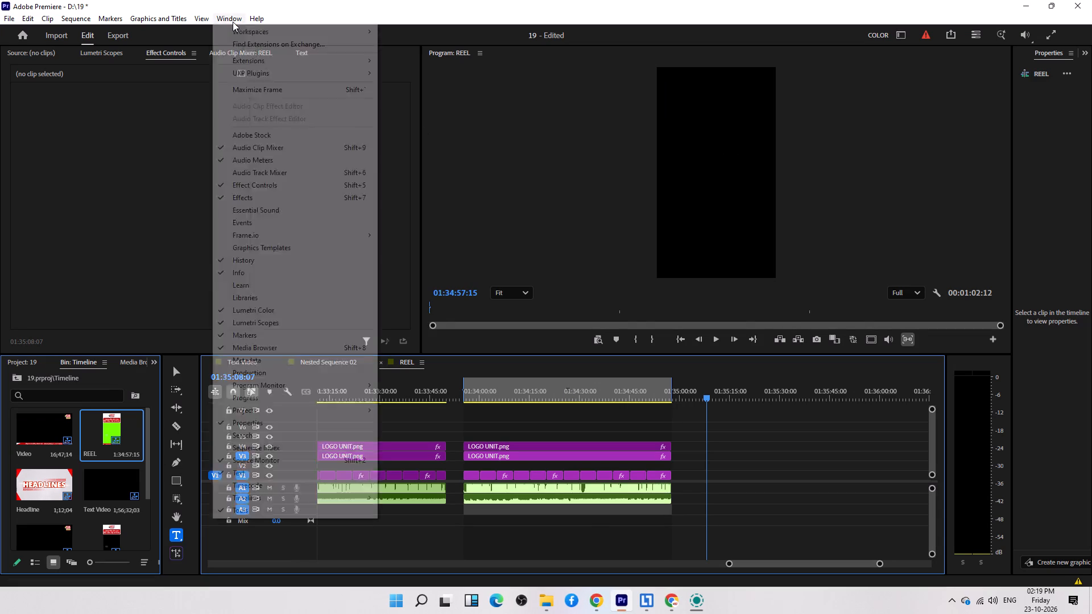
{"action": "left_click", "coordinate": [264, 56]}
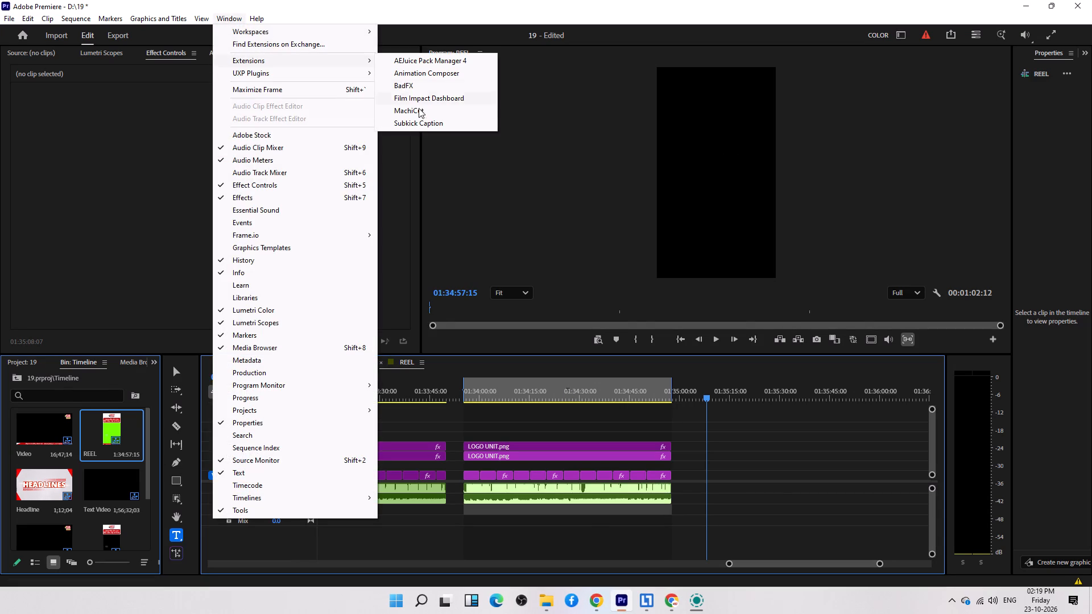
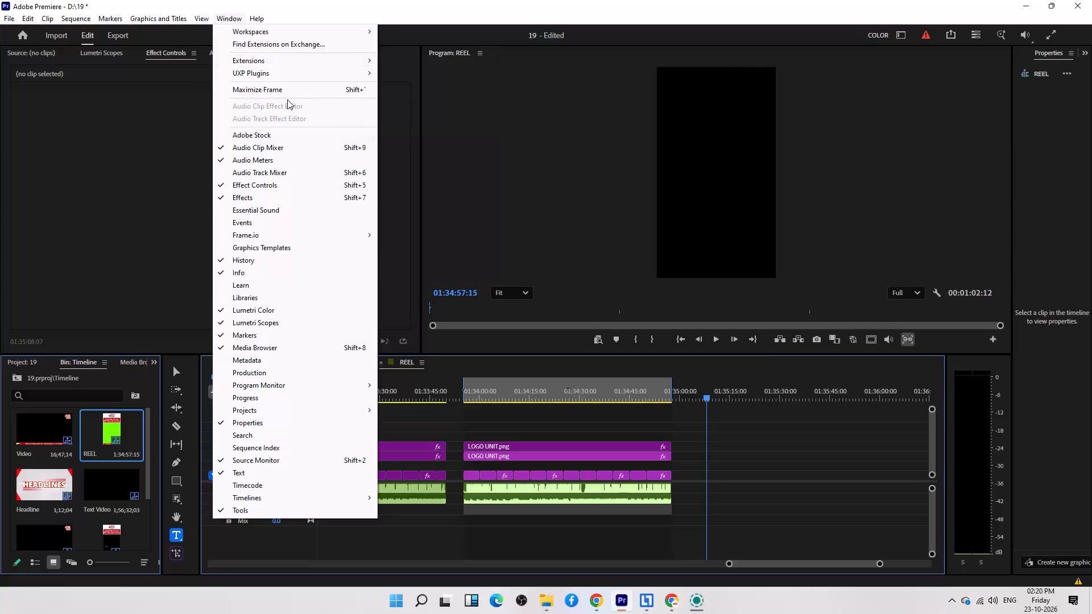
{"action": "left_click", "coordinate": [700, 465]}
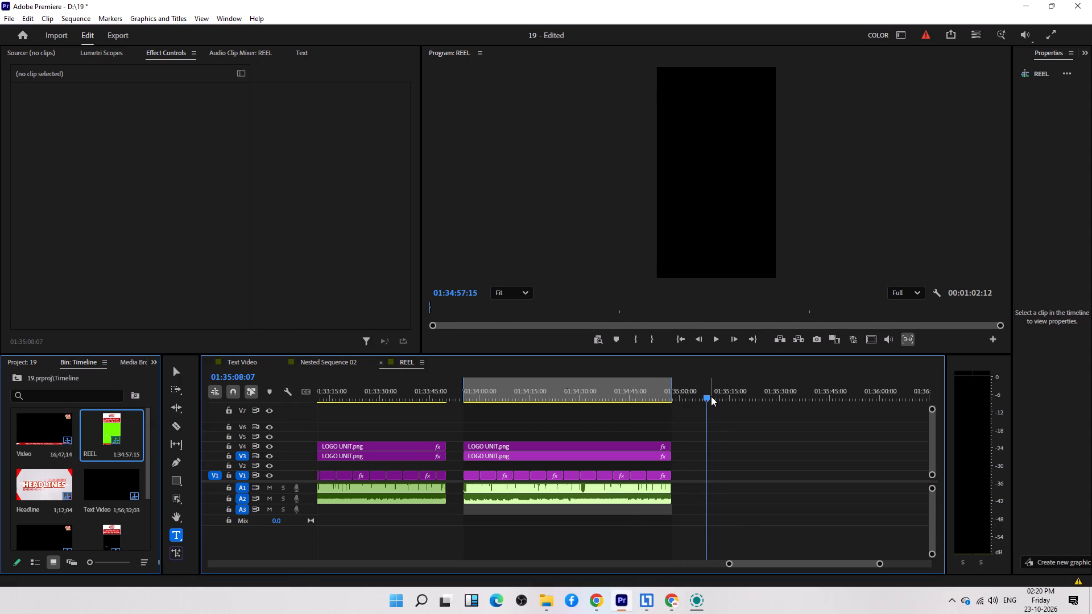
{"action": "left_click", "coordinate": [552, 601]}
{"action": "left_click", "coordinate": [105, 215]}
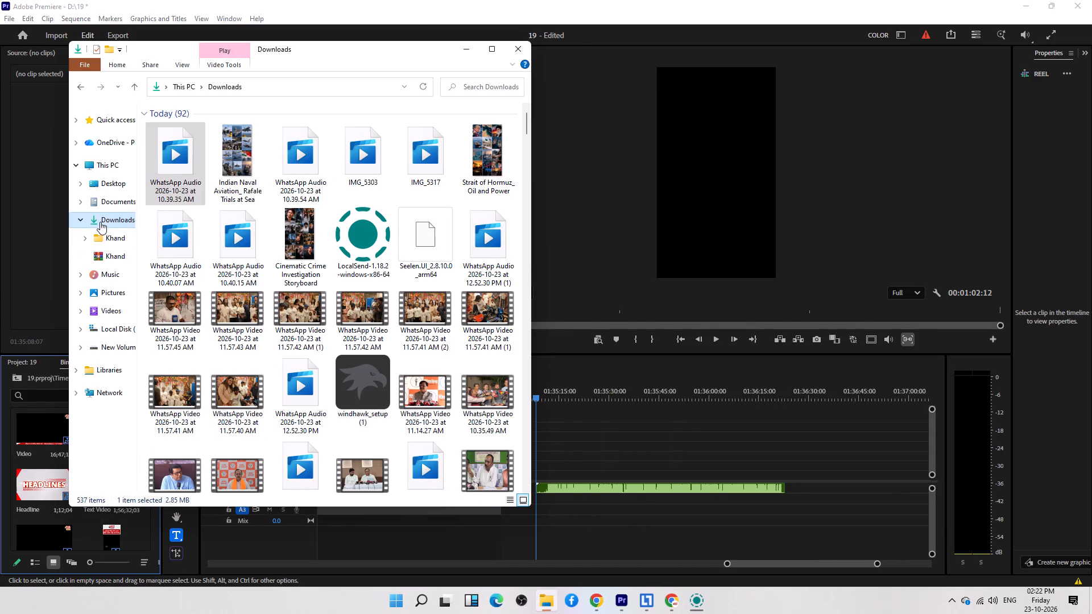
{"action": "left_click_drag", "start_coordinate": [176, 173], "coordinate": [557, 474]}
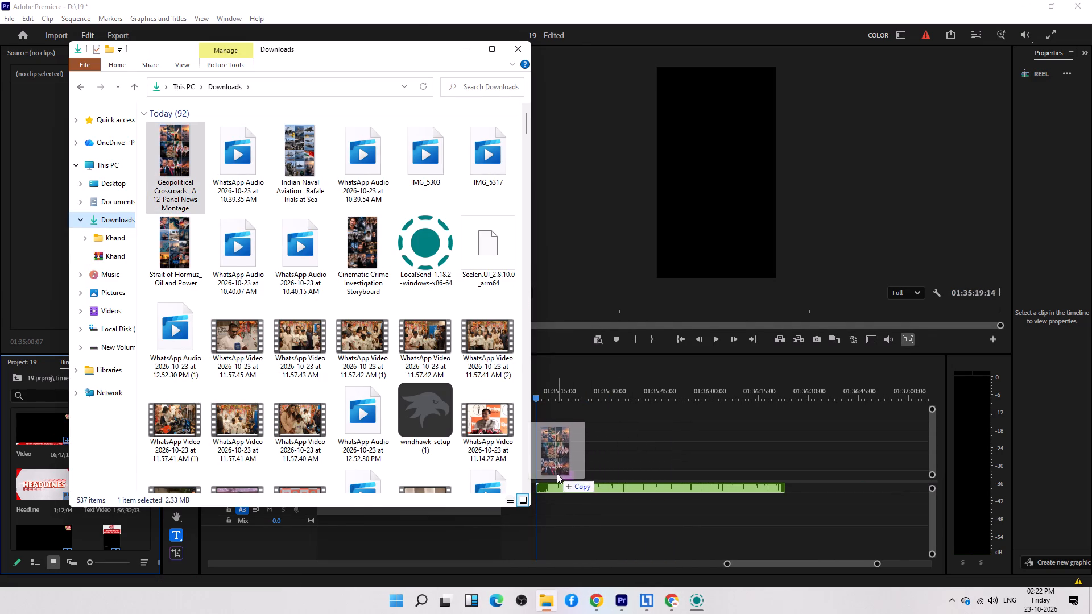
{"action": "left_click_drag", "start_coordinate": [557, 474], "coordinate": [552, 473]}
{"action": "left_click", "coordinate": [609, 449]}
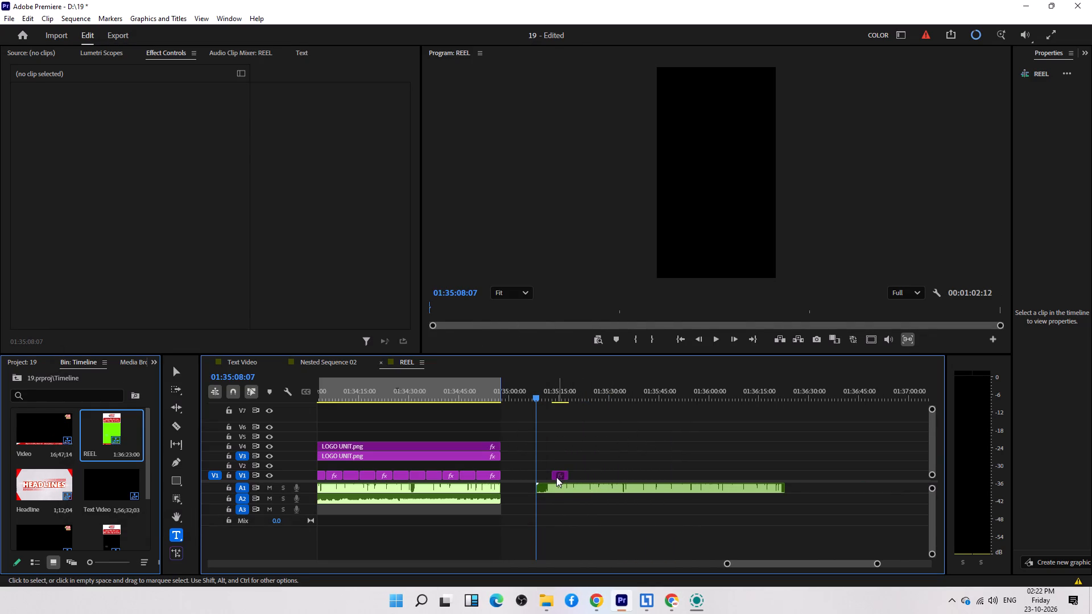
{"action": "left_click_drag", "start_coordinate": [556, 477], "coordinate": [539, 478]}
Trim about 2 seconds off the start of the new WhatsApp audio clip and realign it with the montage image's start.
{"action": "left_click_drag", "start_coordinate": [581, 466], "coordinate": [560, 474]}
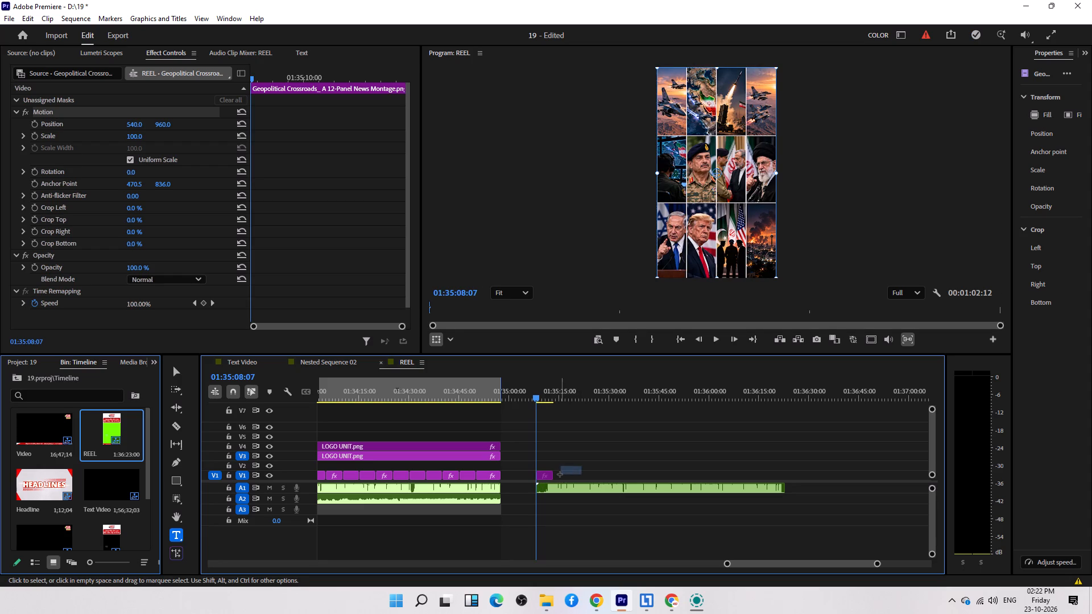
{"action": "left_click_drag", "start_coordinate": [560, 474], "coordinate": [559, 474]}
{"action": "left_click_drag", "start_coordinate": [534, 488], "coordinate": [542, 493]}
{"action": "left_click_drag", "start_coordinate": [561, 488], "coordinate": [550, 489]}
Copy the montage image clip and paste it to make 12 back-to-back clips on V1 from 01:35:08:07 to 01:36:08:07.
{"action": "left_click_drag", "start_coordinate": [576, 464], "coordinate": [543, 476]}
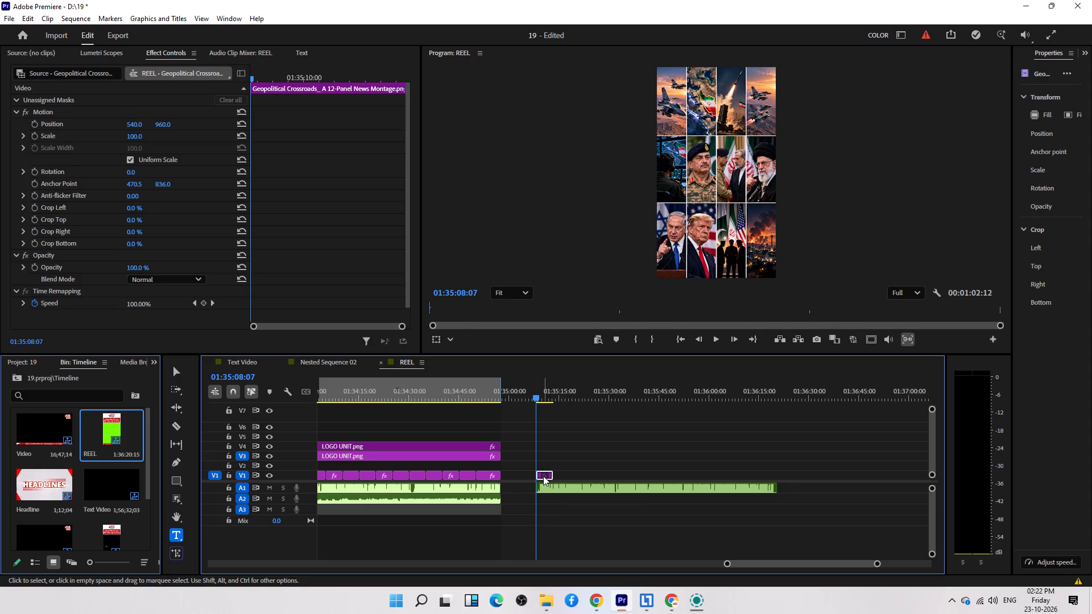
{"action": "key", "text": "ctrl+c"}
{"action": "key", "text": "ctrl+v"}
{"action": "key", "text": "ctrl+v"}
{"action": "key", "text": "ctrl+v"}
{"action": "key", "text": "ctrl+v"}
{"action": "key", "text": "ctrl+v"}
{"action": "key", "text": "ctrl+v"}
{"action": "key", "text": "ctrl+v"}
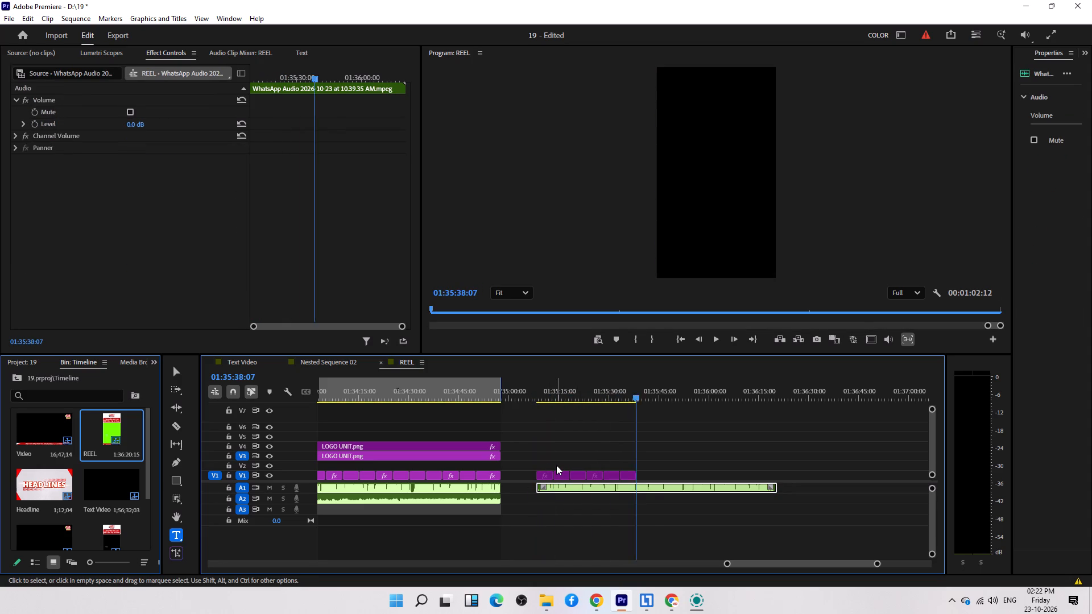
{"action": "key", "text": "ctrl+v"}
{"action": "key", "text": "ctrl+v"}
{"action": "key", "text": "ctrl+v"}
{"action": "key", "text": "ctrl+v"}
{"action": "key", "text": "ctrl+v"}
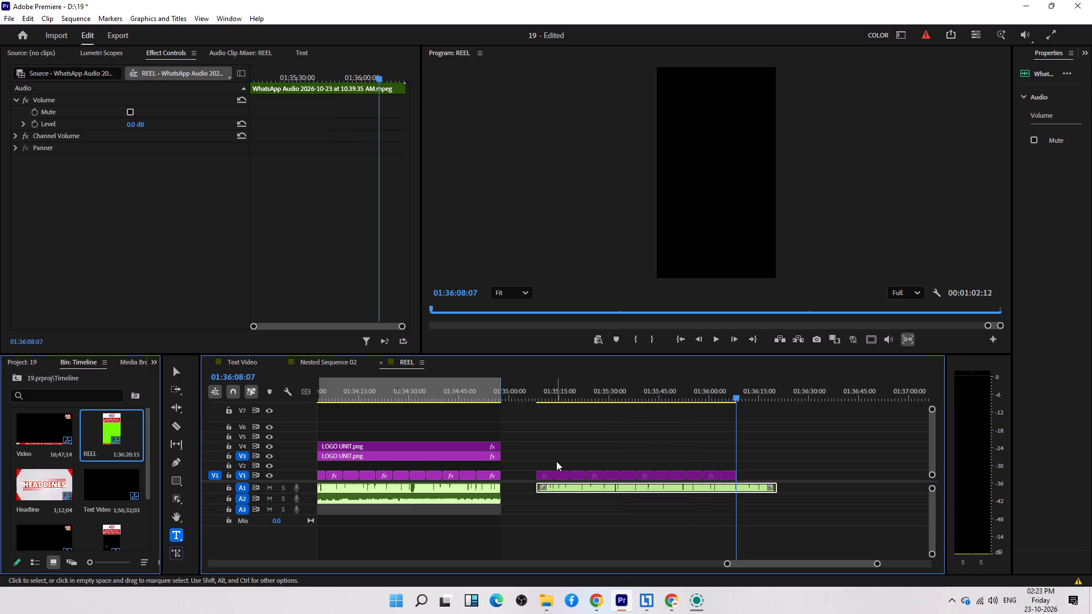
Scale the first montage clip to about 537% and reposition it so the first fighter-jet panel fills the vertical frame.
{"action": "left_click_drag", "start_coordinate": [561, 391], "coordinate": [554, 392]}
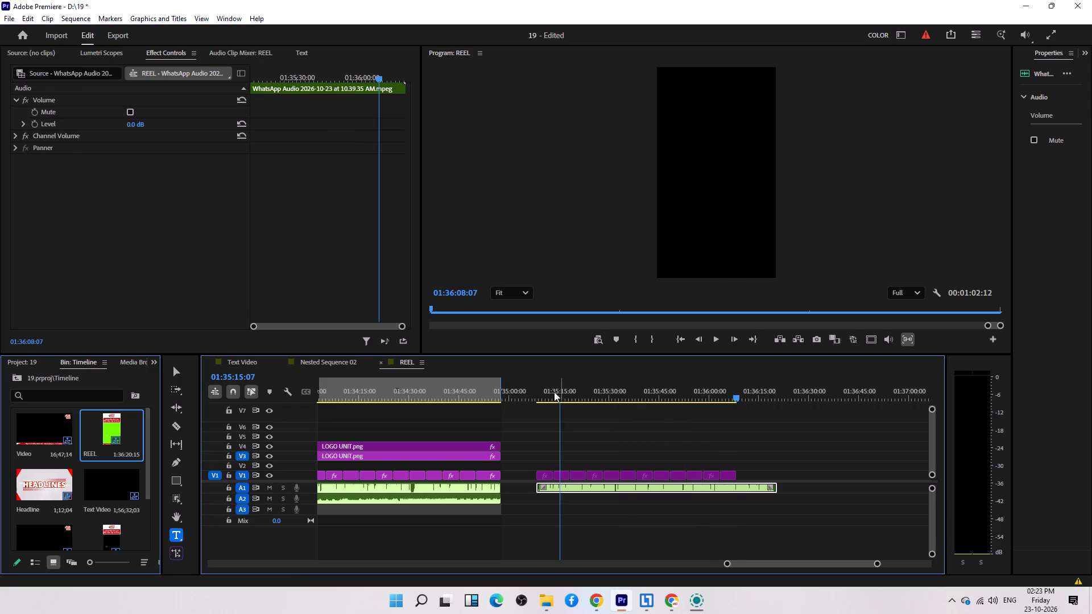
{"action": "left_click_drag", "start_coordinate": [554, 392], "coordinate": [547, 393]}
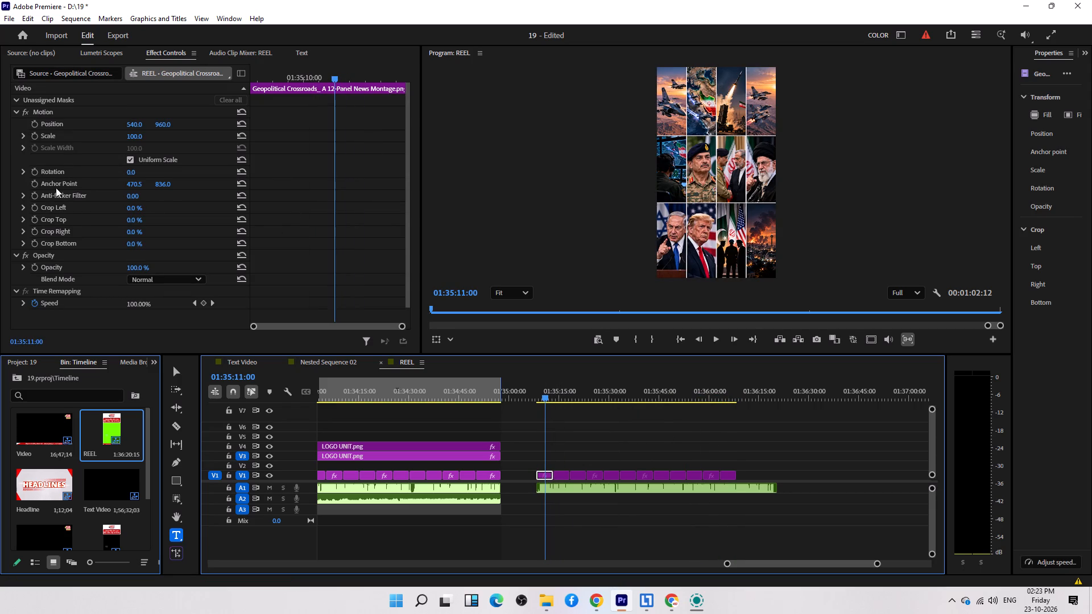
{"action": "left_click", "coordinate": [77, 125]}
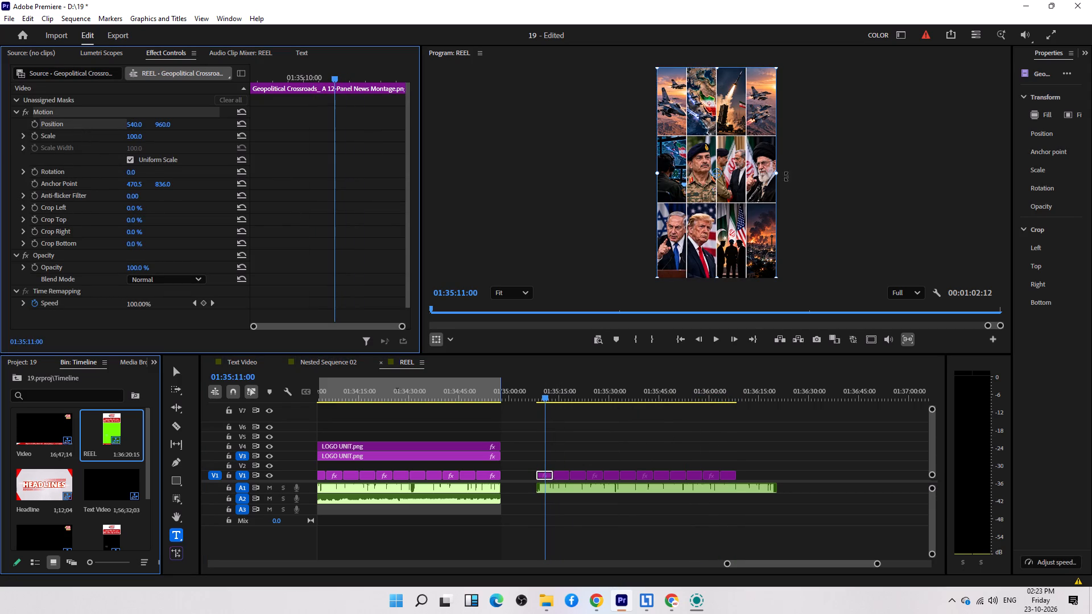
{"action": "left_click_drag", "start_coordinate": [778, 173], "coordinate": [1036, 199]}
{"action": "left_click_drag", "start_coordinate": [679, 117], "coordinate": [844, 296]}
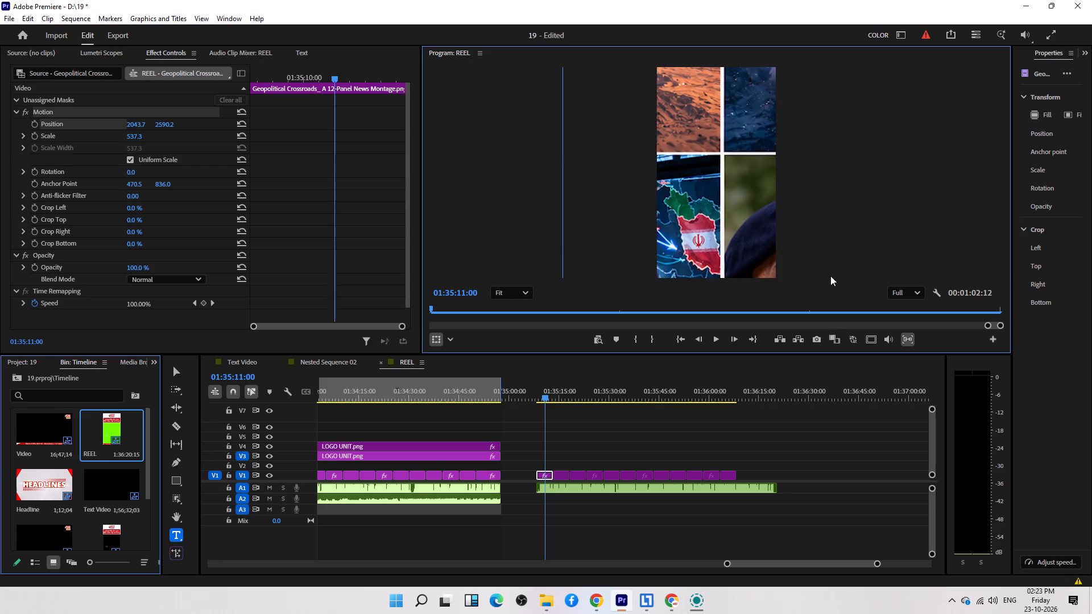
{"action": "left_click_drag", "start_coordinate": [763, 172], "coordinate": [834, 316]}
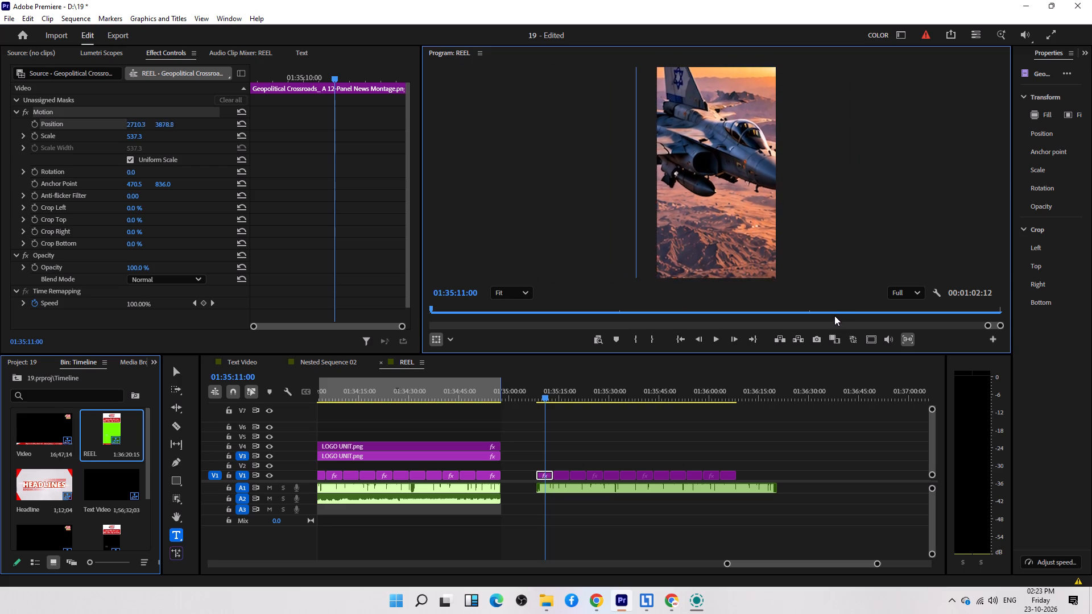
{"action": "left_click_drag", "start_coordinate": [834, 316], "coordinate": [834, 318]}
Scale the second montage clip to about 497% and reposition it so the jets-over-Iran-map panel fills the vertical frame.
{"action": "left_click", "coordinate": [560, 396]}
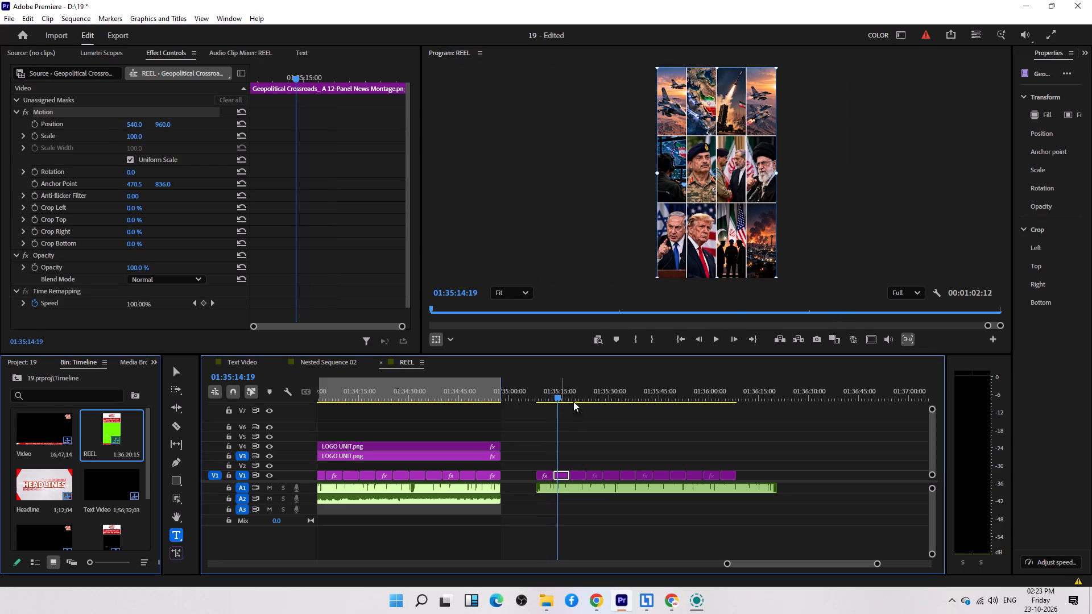
{"action": "left_click_drag", "start_coordinate": [779, 174], "coordinate": [1012, 227]}
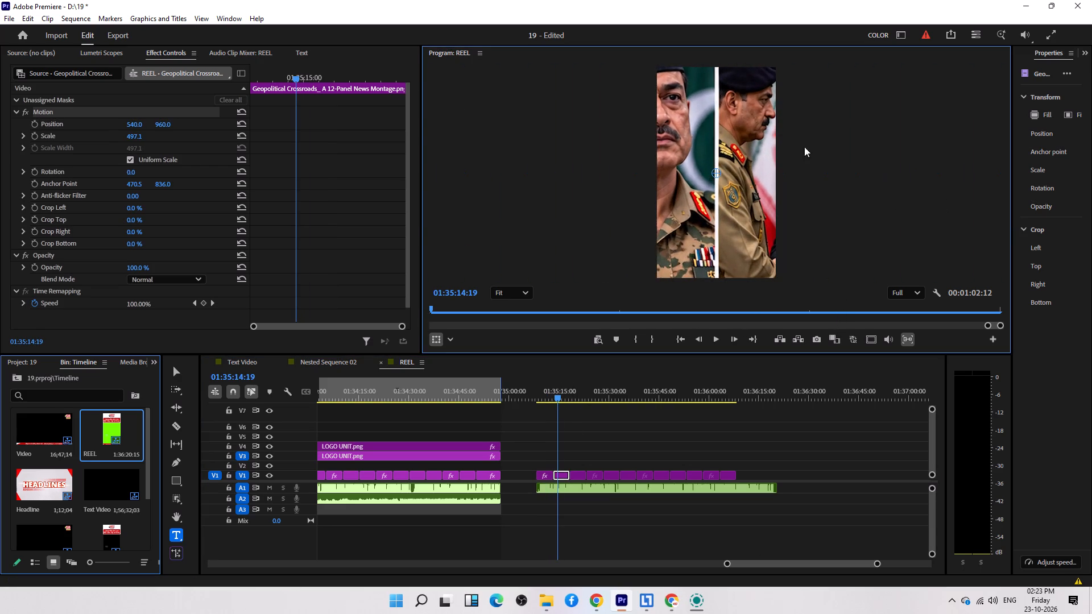
{"action": "left_click_drag", "start_coordinate": [722, 110], "coordinate": [854, 349]}
{"action": "left_click_drag", "start_coordinate": [855, 128], "coordinate": [802, 193]}
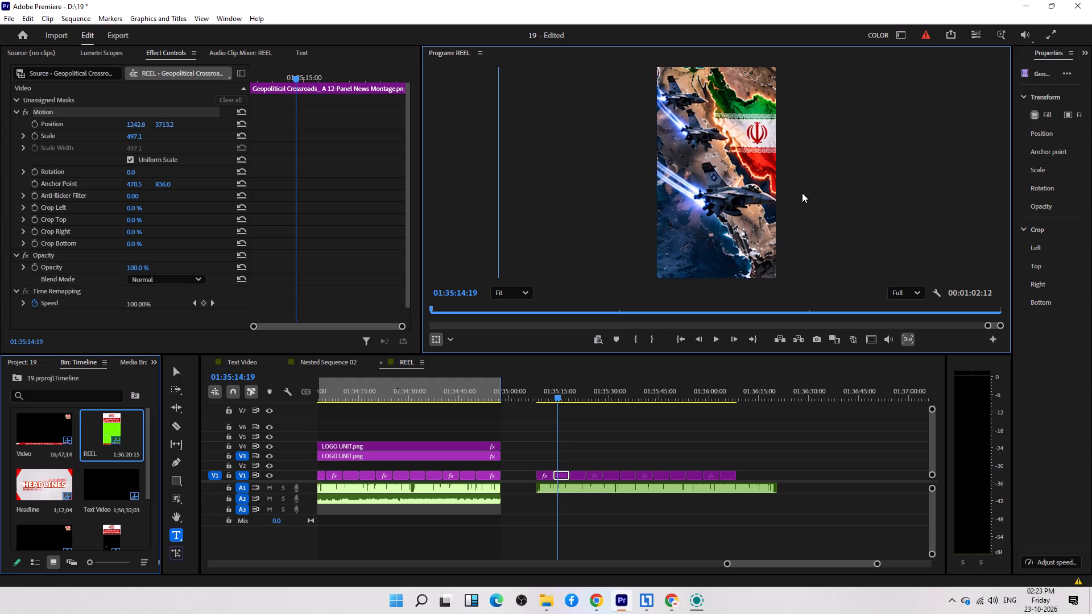
{"action": "left_click_drag", "start_coordinate": [802, 193], "coordinate": [800, 194]}
Move the playhead to the third montage clip on V1, around 01:35:21:02.
{"action": "left_click", "coordinate": [581, 393]}
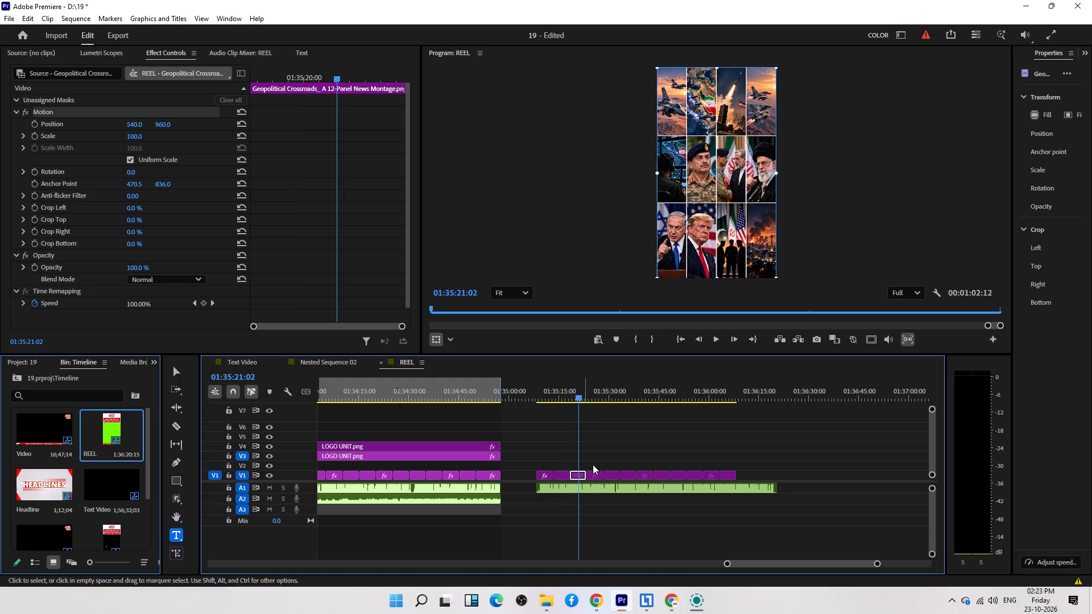
Switch to LocalSend and check the file transfer's progress details and the status of the listed MOV files.
{"action": "left_click", "coordinate": [691, 599]}
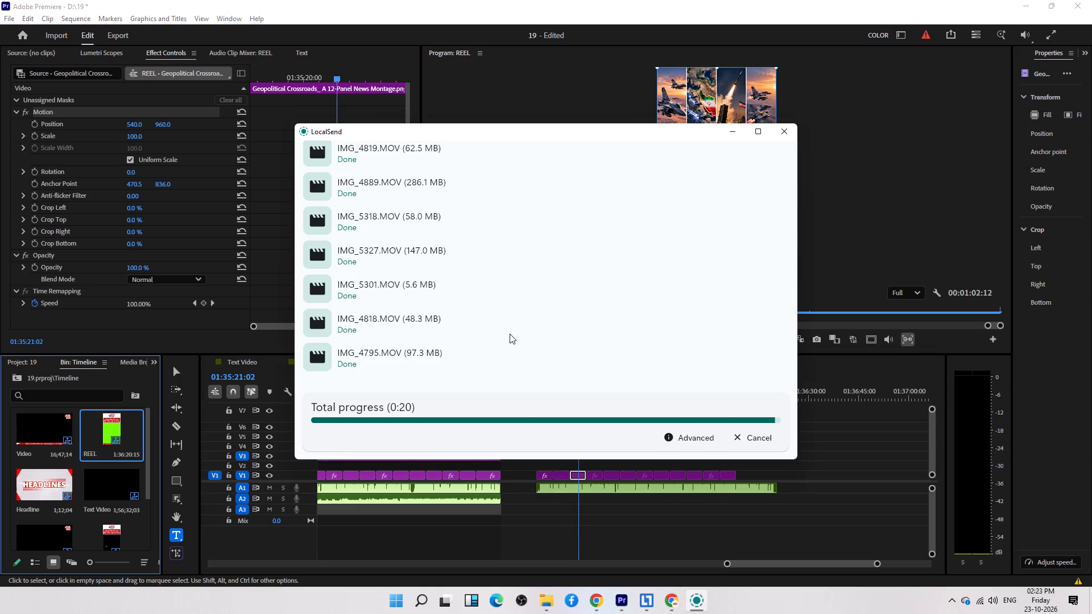
{"action": "scroll", "coordinate": [498, 333], "scroll_direction": "down", "scroll_amount": 6}
{"action": "left_click", "coordinate": [688, 427]}
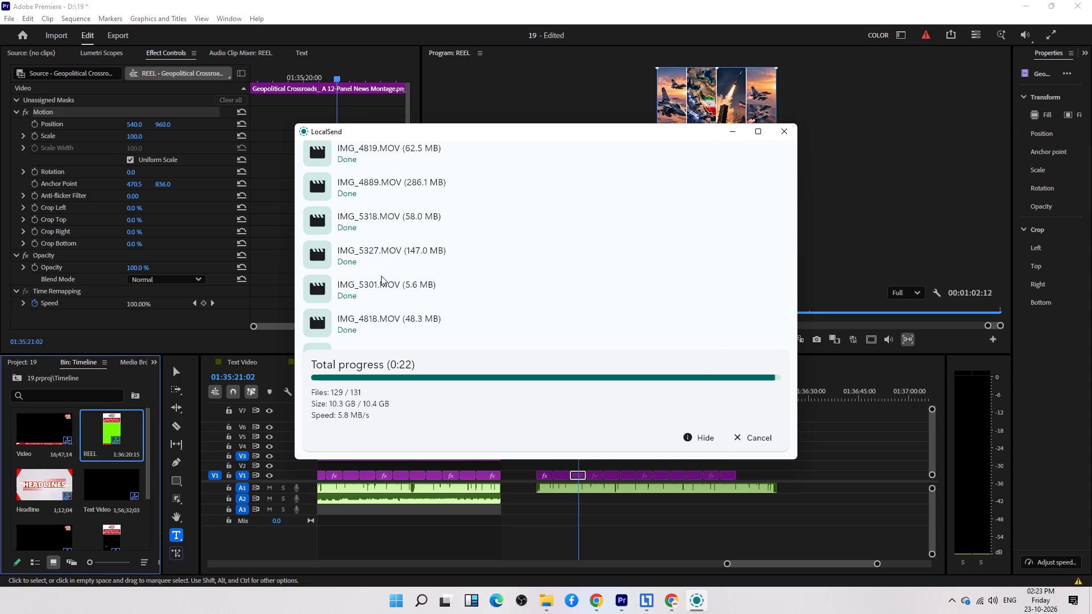
{"action": "scroll", "coordinate": [386, 276], "scroll_direction": "up", "scroll_amount": 16}
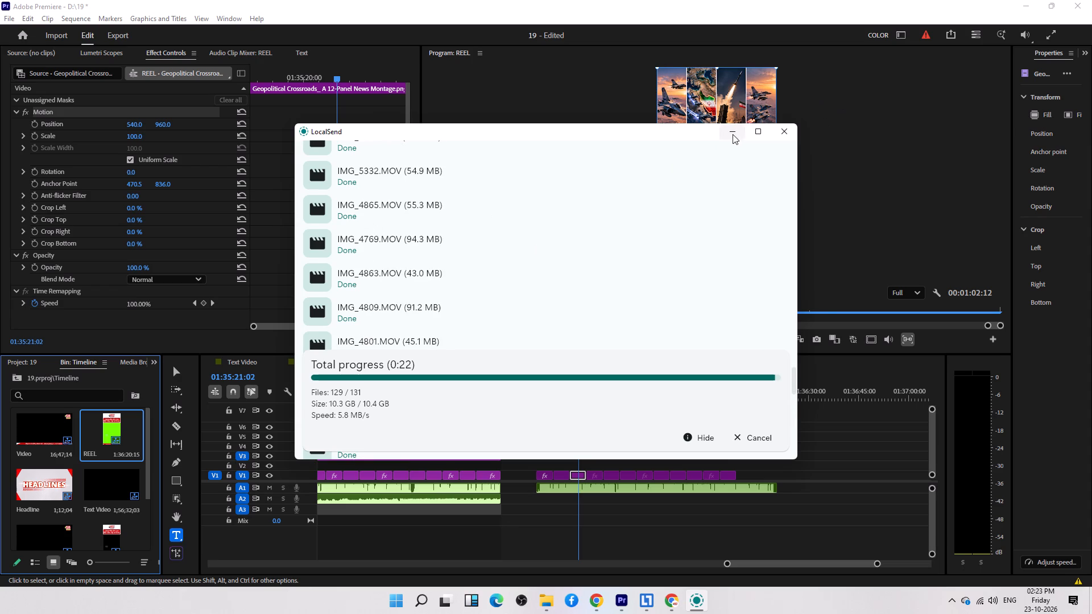
{"action": "left_click", "coordinate": [733, 134]}
{"action": "double_click", "coordinate": [692, 596]}
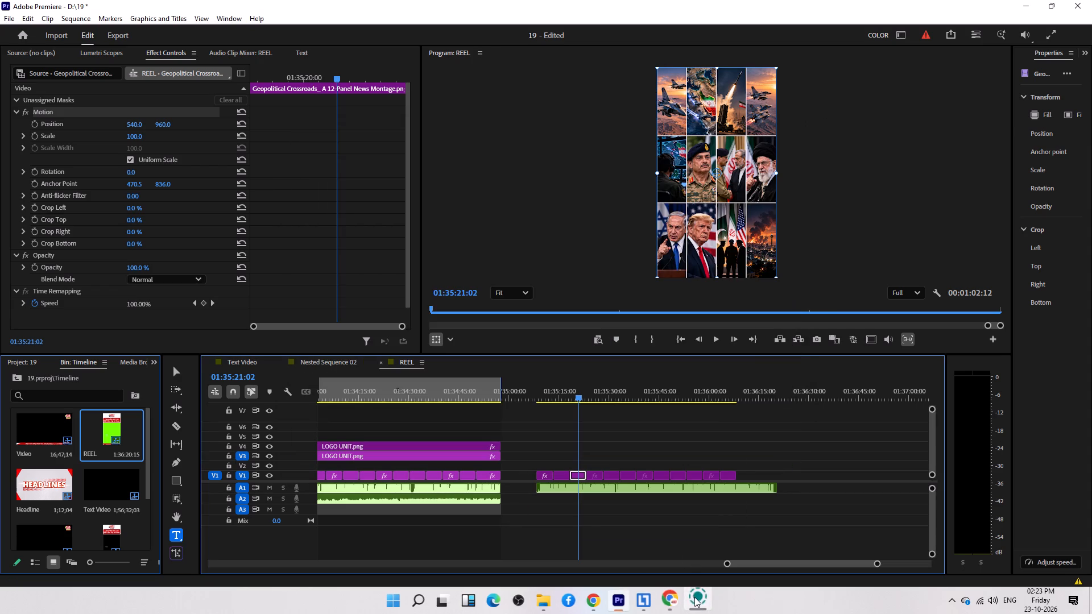
{"action": "right_click", "coordinate": [696, 598]}
{"action": "left_click", "coordinate": [696, 598]}
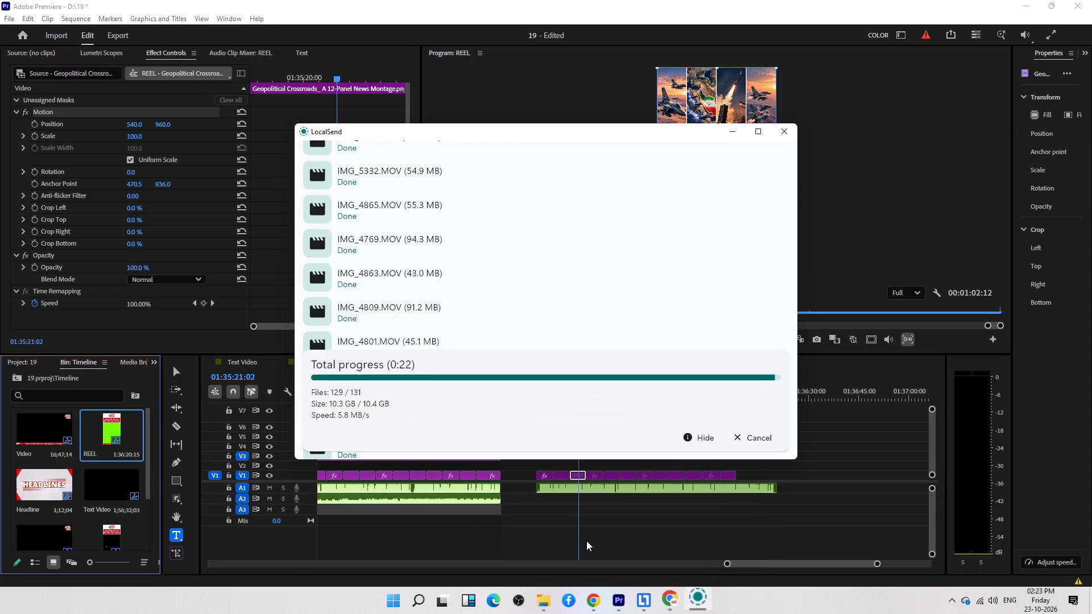
{"action": "left_click", "coordinate": [673, 136]}
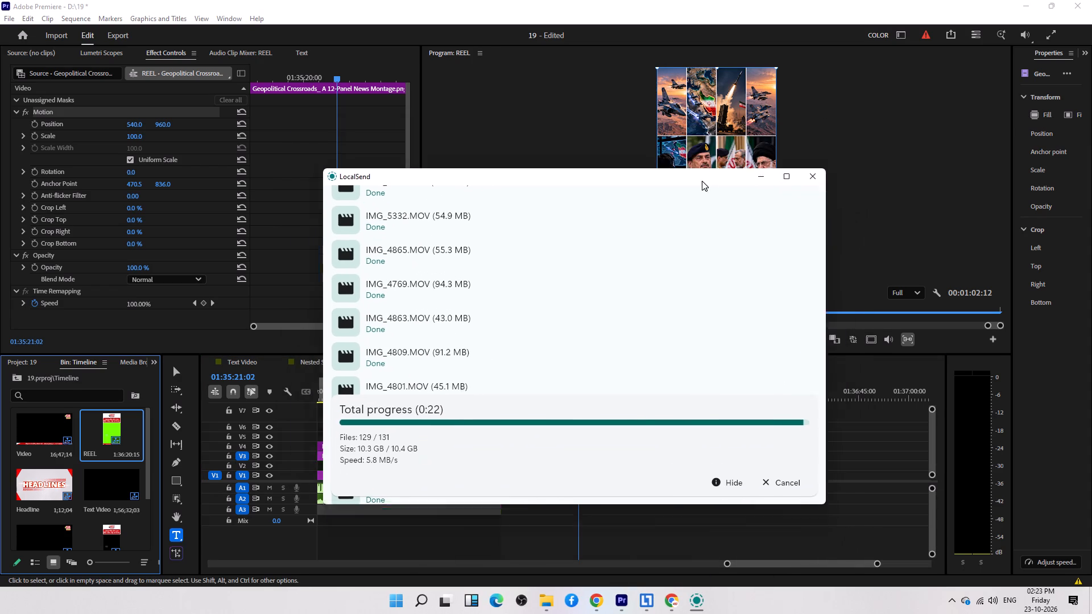
{"action": "left_click", "coordinate": [729, 131]}
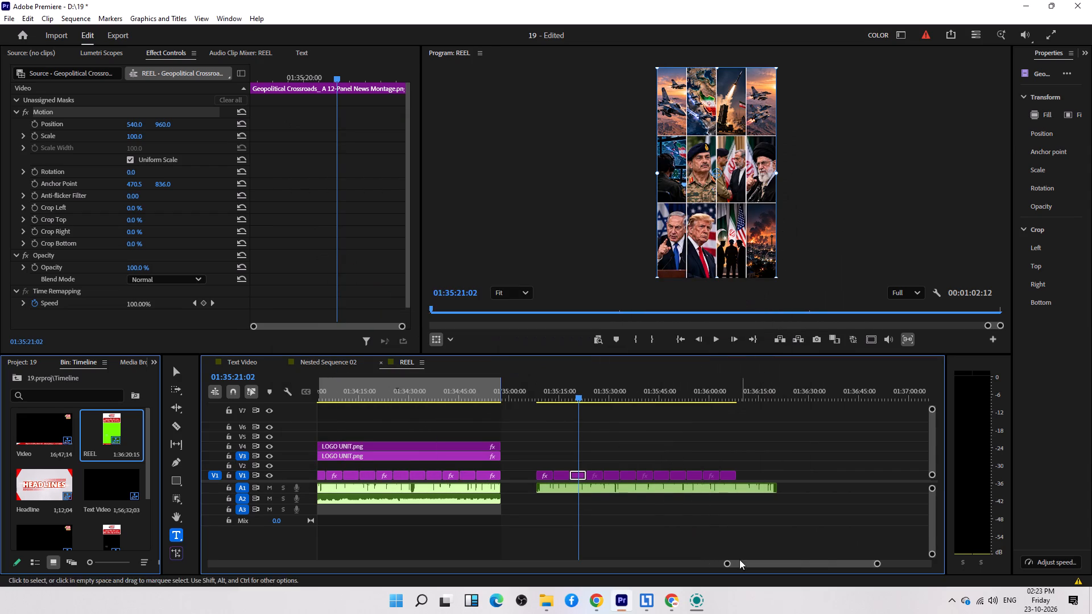
{"action": "left_click", "coordinate": [709, 601]}
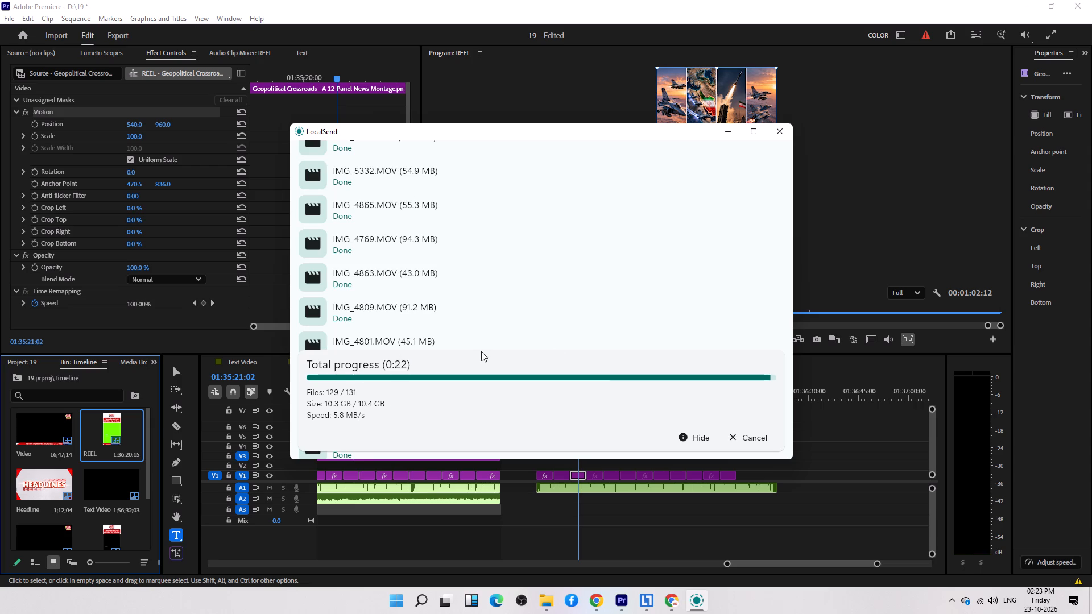
{"action": "left_click", "coordinate": [758, 433]}
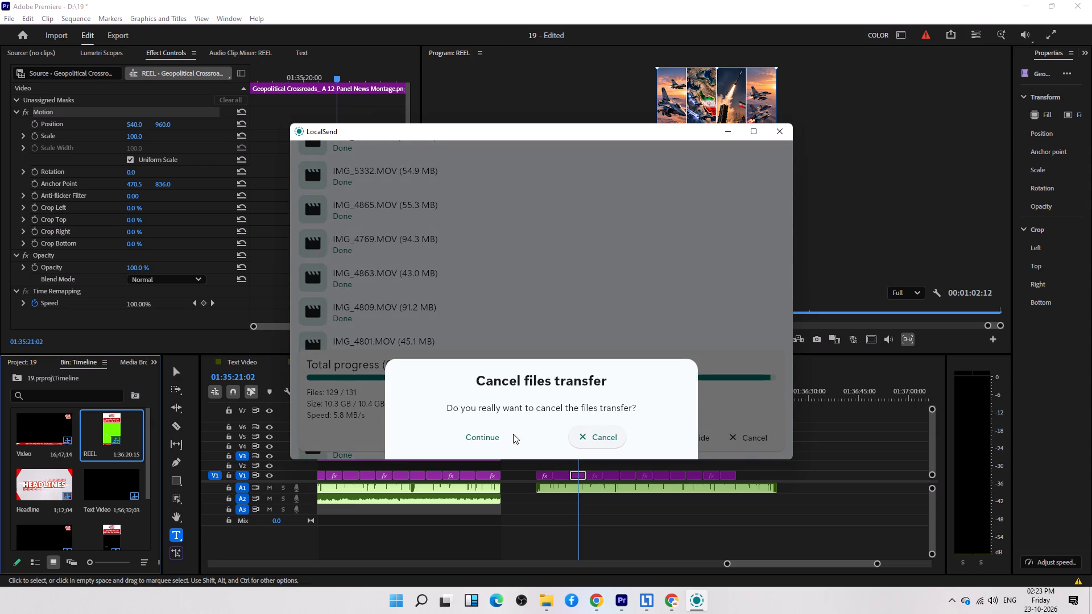
{"action": "left_click", "coordinate": [493, 439]}
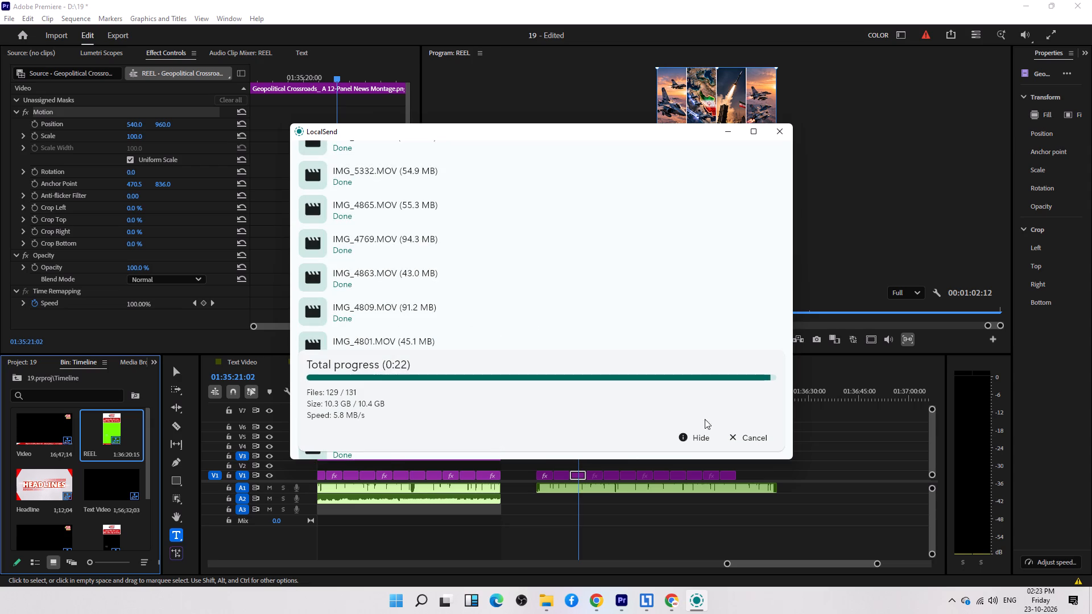
{"action": "scroll", "coordinate": [492, 335], "scroll_direction": "down", "scroll_amount": 5}
{"action": "scroll", "coordinate": [489, 334], "scroll_direction": "up", "scroll_amount": 15}
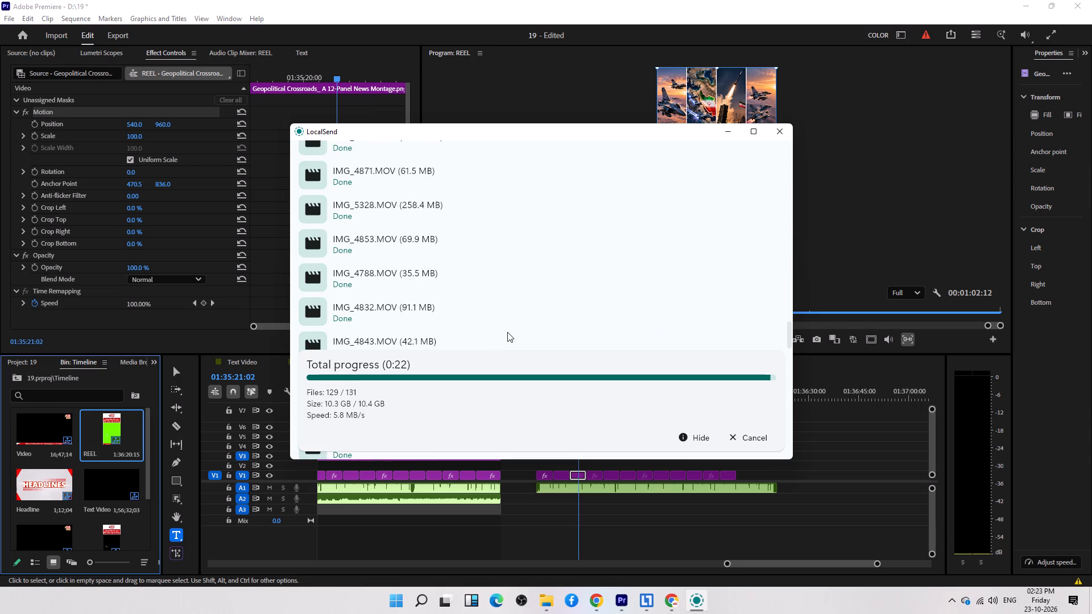
{"action": "scroll", "coordinate": [507, 332], "scroll_direction": "up", "scroll_amount": 17}
{"action": "scroll", "coordinate": [507, 332], "scroll_direction": "up", "scroll_amount": 4}
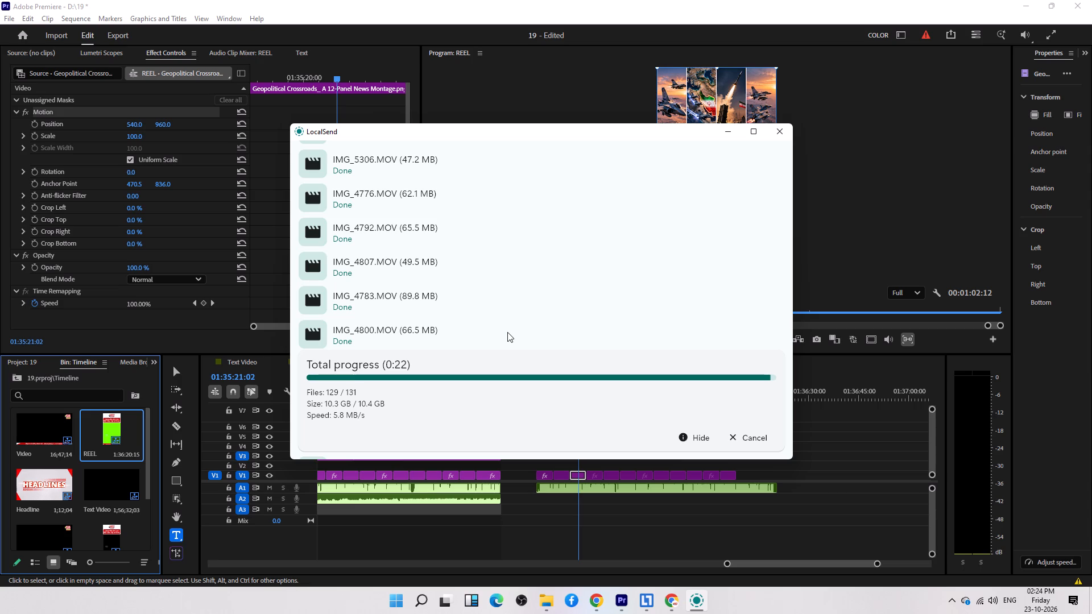
Cancel the file transfer in LocalSend and confirm the cancellation.
{"action": "left_click", "coordinate": [744, 434]}
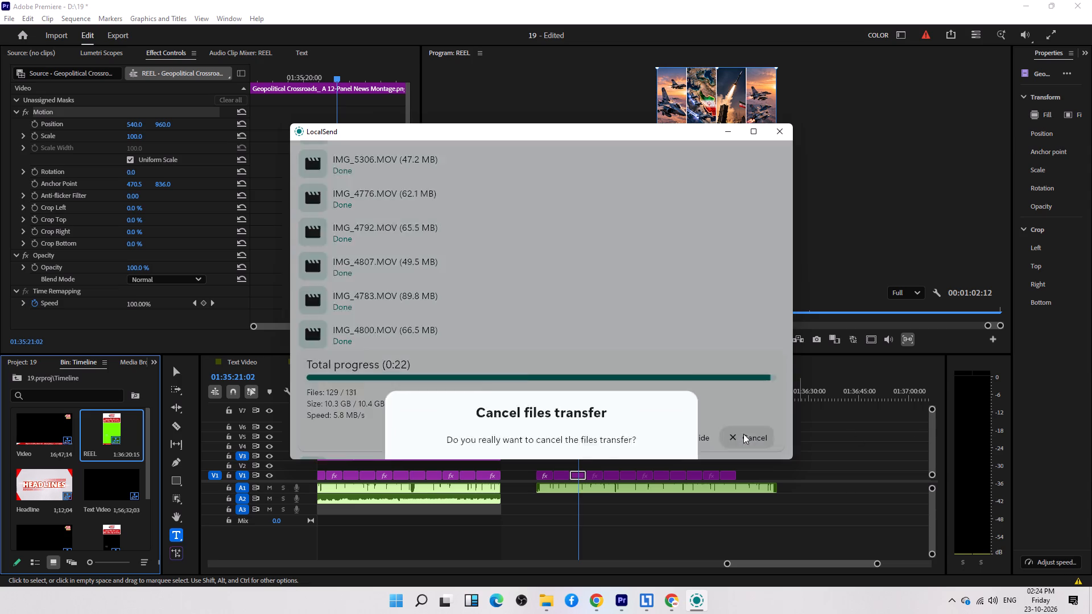
{"action": "left_click", "coordinate": [585, 437]}
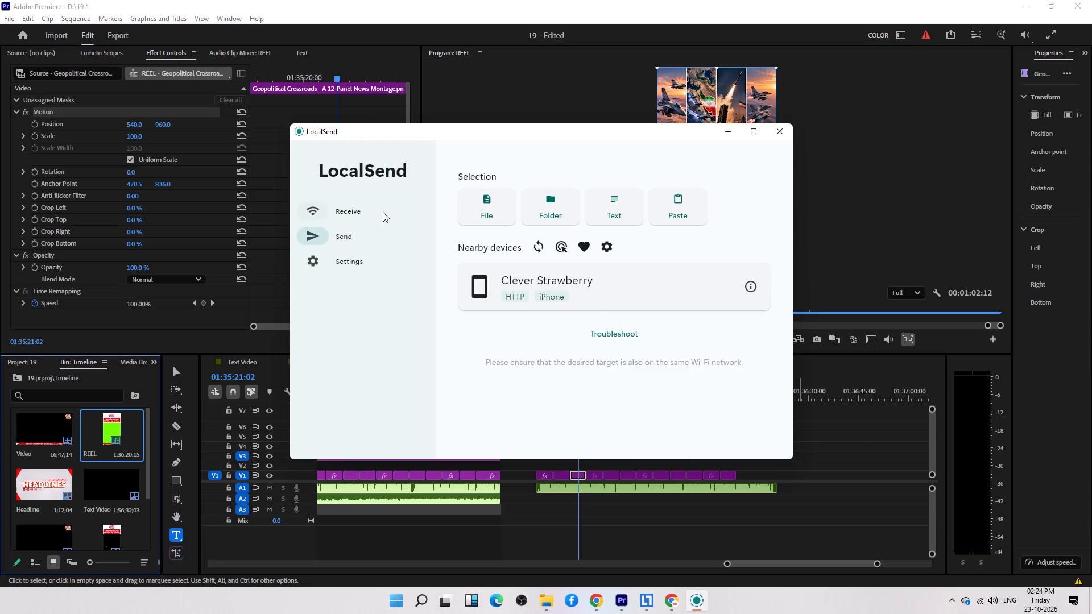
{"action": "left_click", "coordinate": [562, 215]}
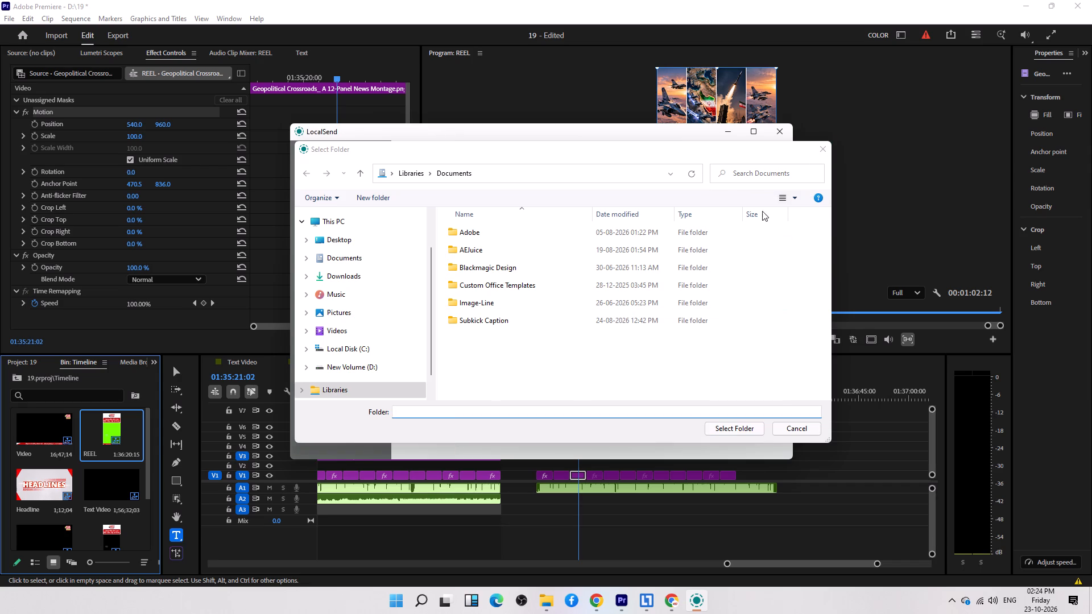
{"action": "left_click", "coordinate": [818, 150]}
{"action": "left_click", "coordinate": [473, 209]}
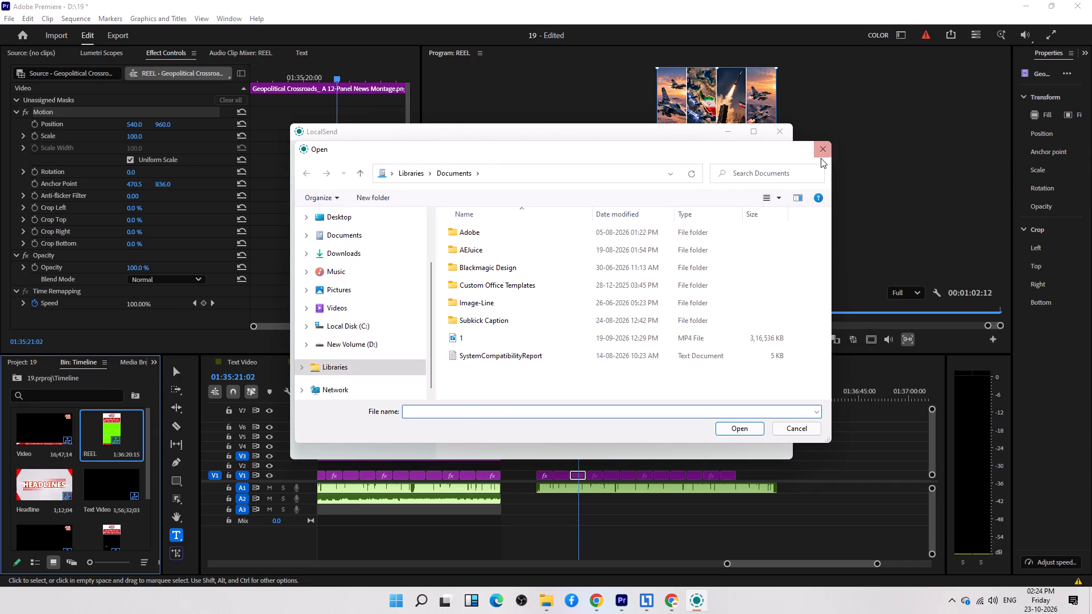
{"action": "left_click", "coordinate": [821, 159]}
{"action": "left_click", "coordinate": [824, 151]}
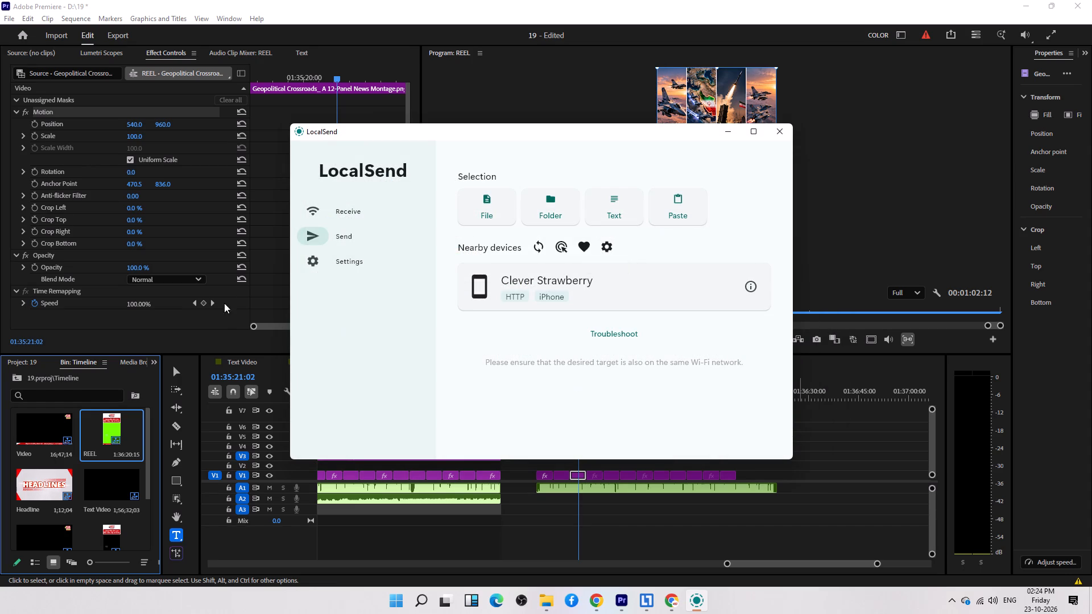
Put LocalSend in its Receive view, then minimize it to return to Premiere.
{"action": "left_click", "coordinate": [347, 255]}
{"action": "left_click", "coordinate": [385, 226]}
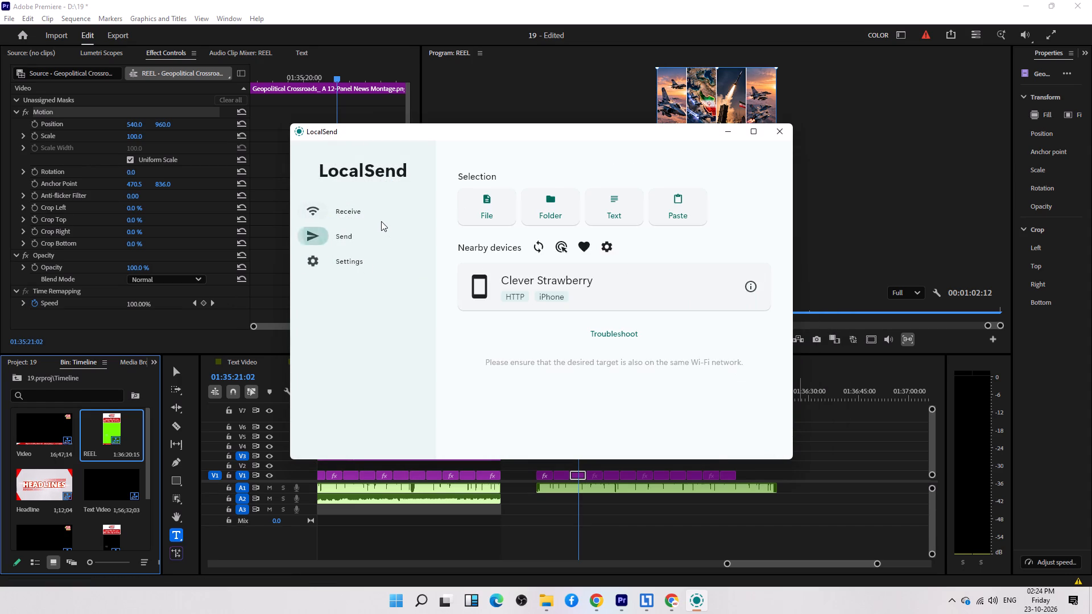
{"action": "left_click", "coordinate": [380, 220]}
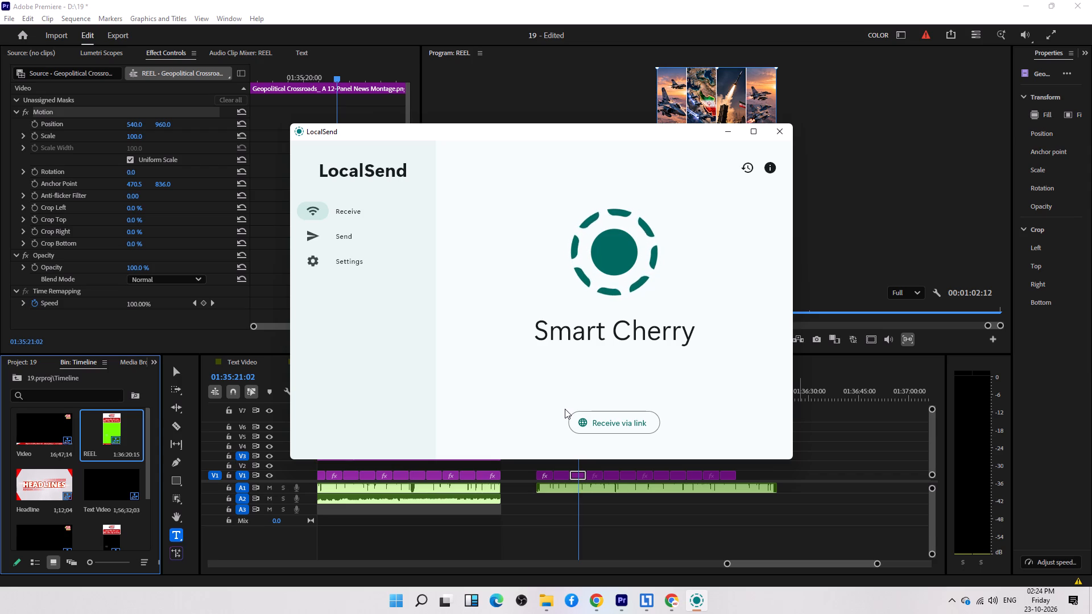
{"action": "left_click", "coordinate": [731, 137]}
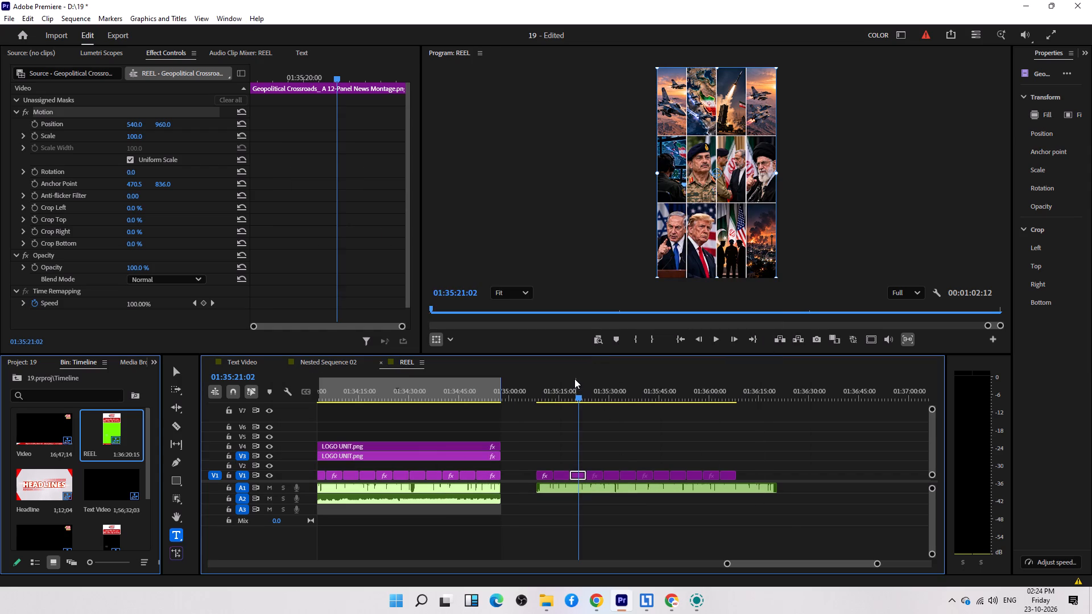
Scale the third montage clip to about 562% and reposition it so the missile-launcher panel with the Iranian flag fills the vertical frame.
{"action": "left_click_drag", "start_coordinate": [781, 175], "coordinate": [950, 163]}
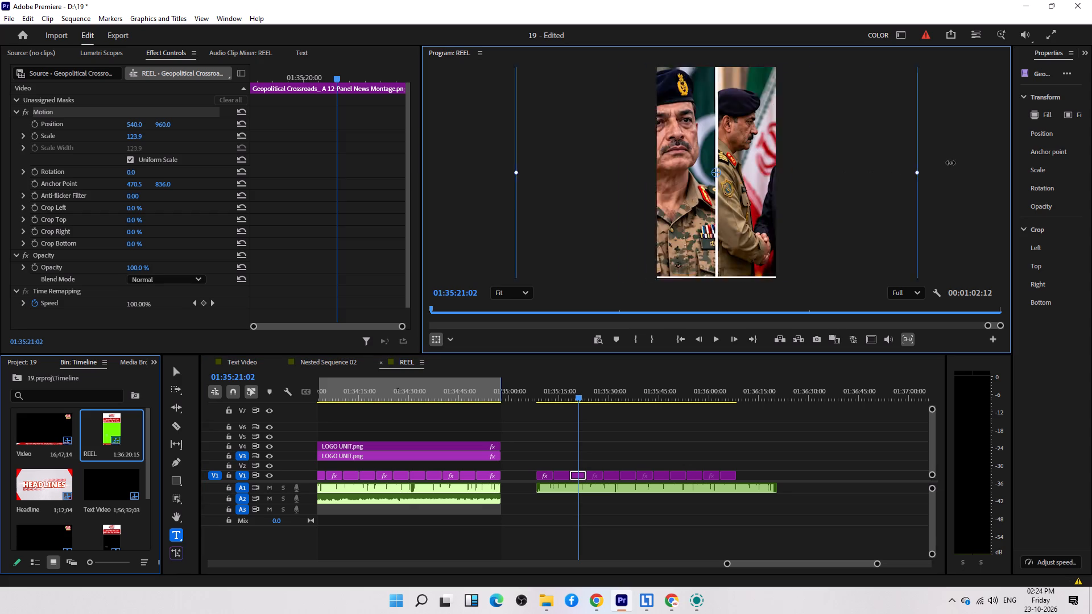
{"action": "left_click_drag", "start_coordinate": [950, 163], "coordinate": [1050, 157]}
{"action": "left_click_drag", "start_coordinate": [896, 131], "coordinate": [769, 348]}
{"action": "left_click_drag", "start_coordinate": [809, 166], "coordinate": [854, 254]}
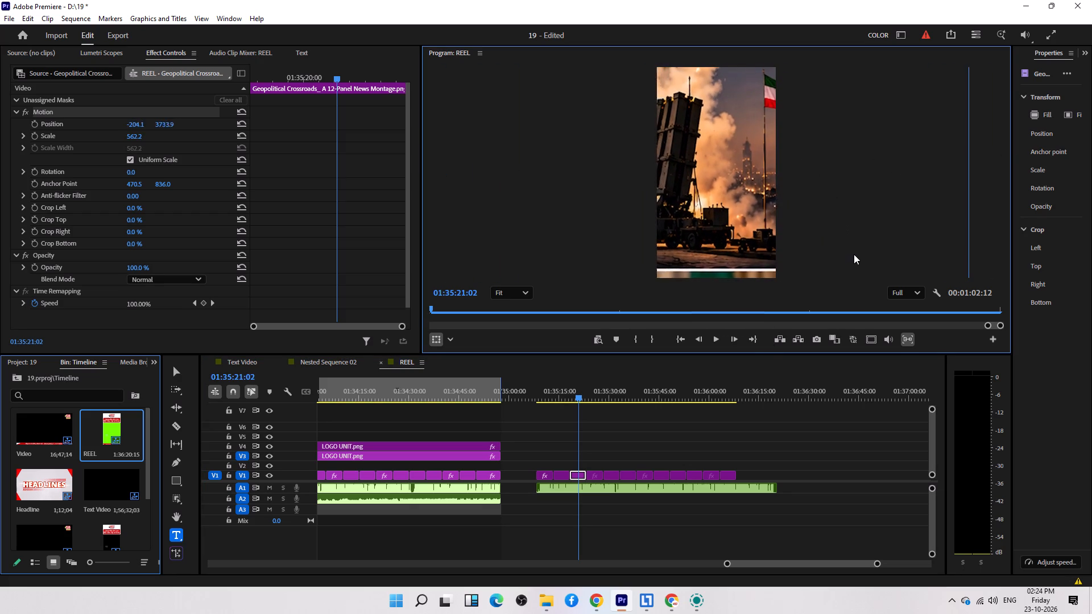
{"action": "left_click_drag", "start_coordinate": [854, 254], "coordinate": [832, 276]}
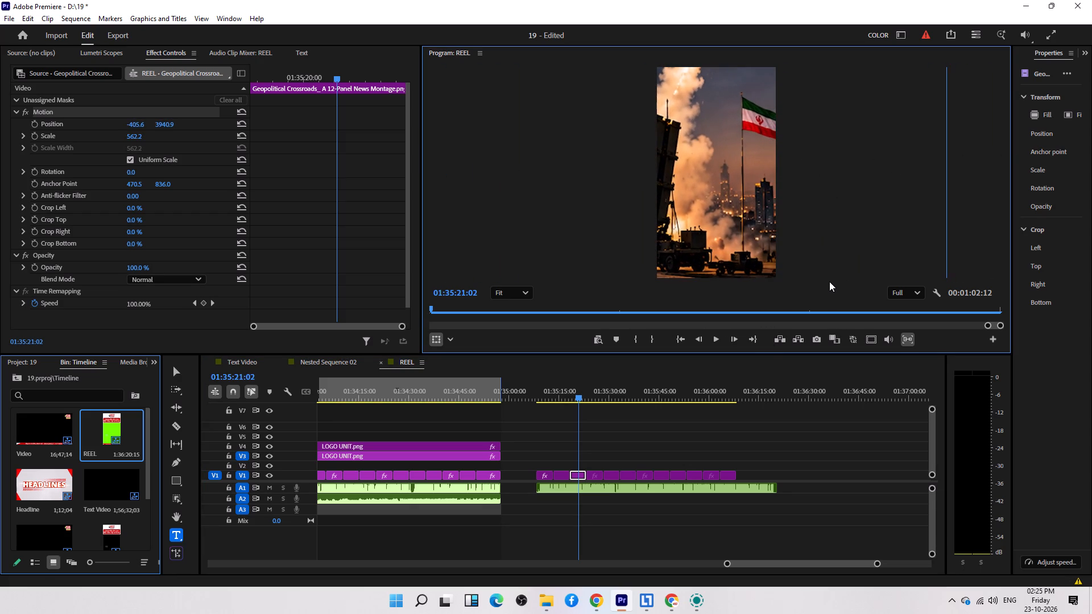
Scale the fourth montage clip to about 539% and reposition it so the top-row jets-at-sunset panel fills the vertical frame.
{"action": "left_click", "coordinate": [603, 396]}
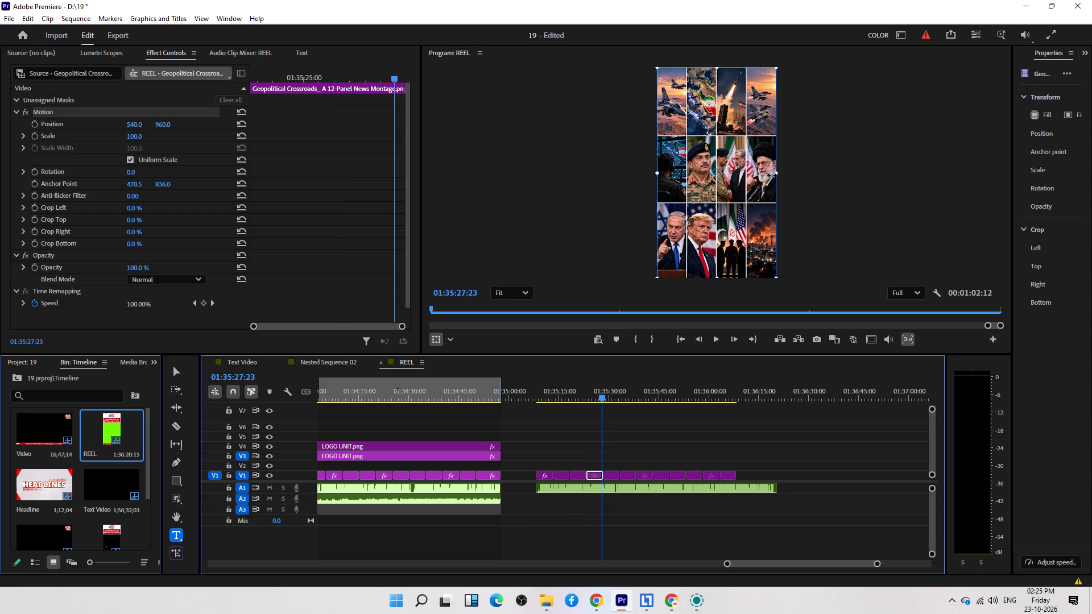
{"action": "left_click_drag", "start_coordinate": [780, 175], "coordinate": [1037, 148]}
{"action": "left_click_drag", "start_coordinate": [925, 135], "coordinate": [652, 354]}
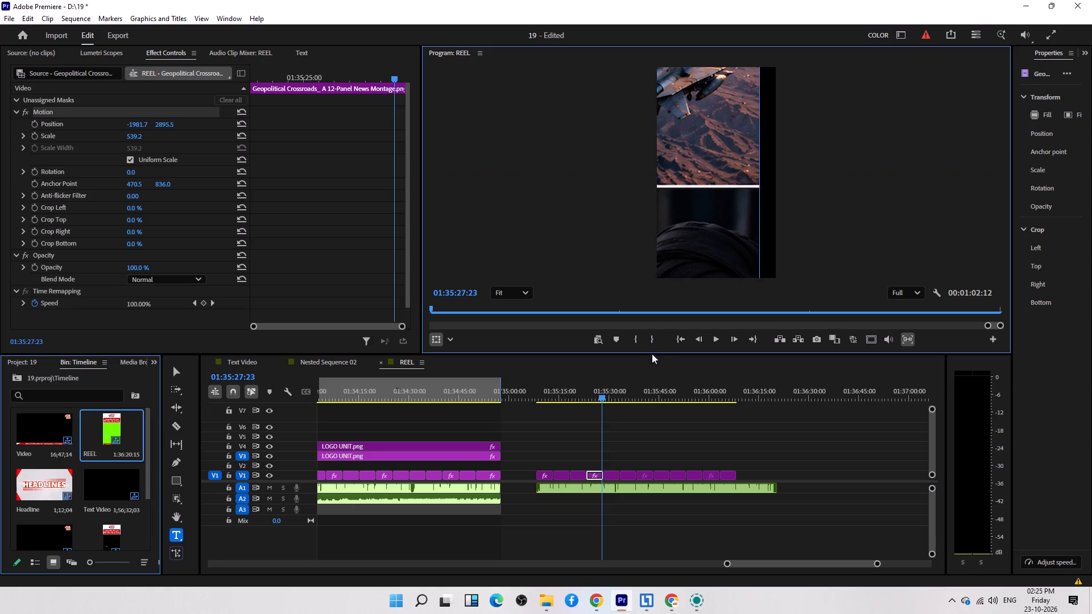
{"action": "left_click_drag", "start_coordinate": [652, 354], "coordinate": [695, 458]}
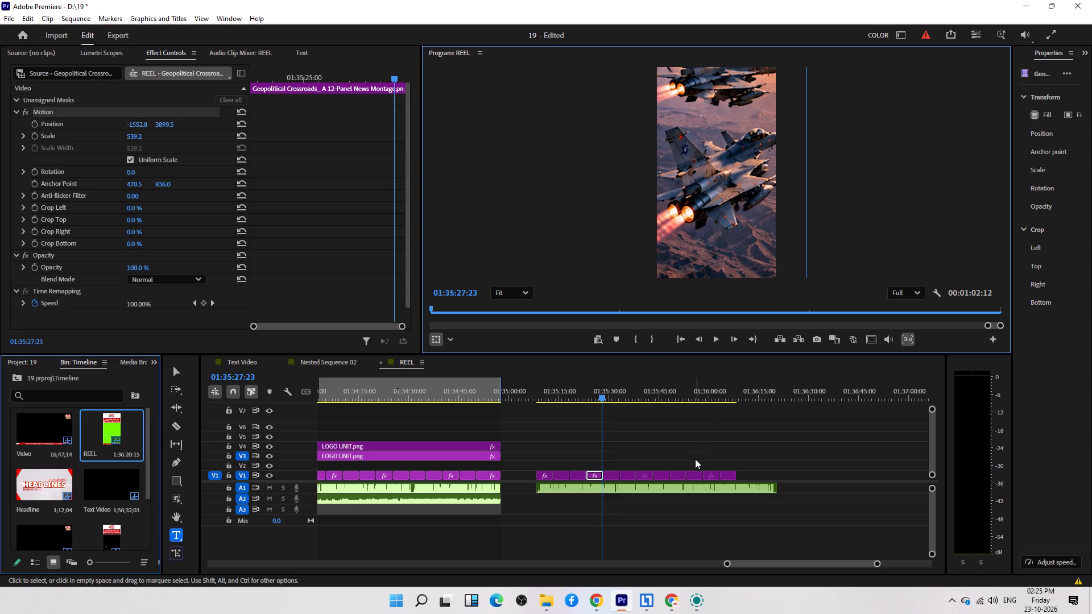
Scale the fifth montage clip to about 471% and reposition it so the radar control-room operator panel fills the vertical frame.
{"action": "left_click", "coordinate": [618, 390]}
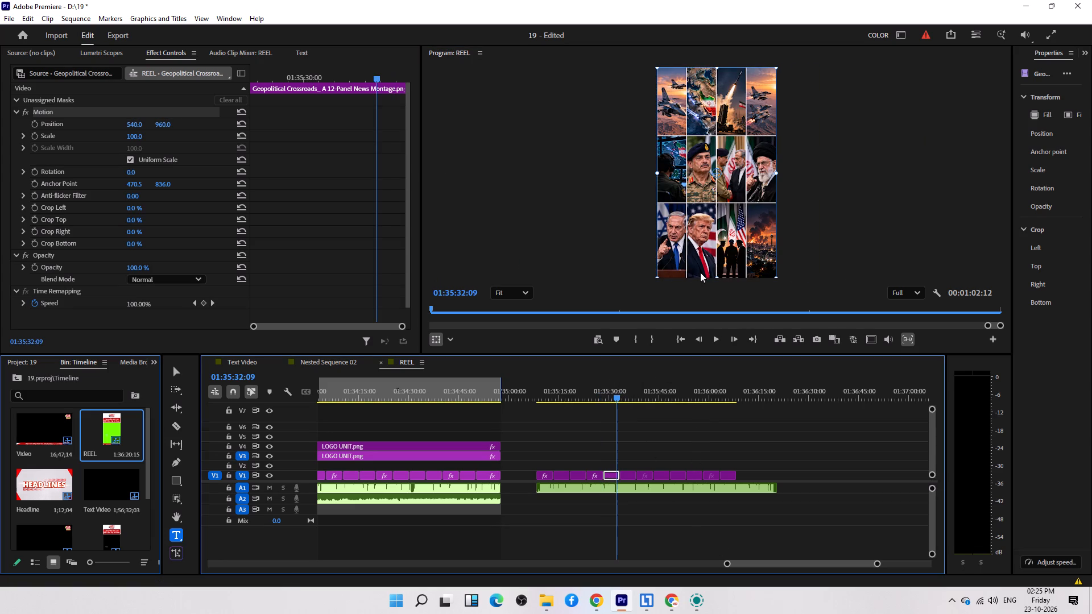
{"action": "left_click_drag", "start_coordinate": [781, 173], "coordinate": [945, 169]}
{"action": "left_click_drag", "start_coordinate": [763, 160], "coordinate": [948, 180]}
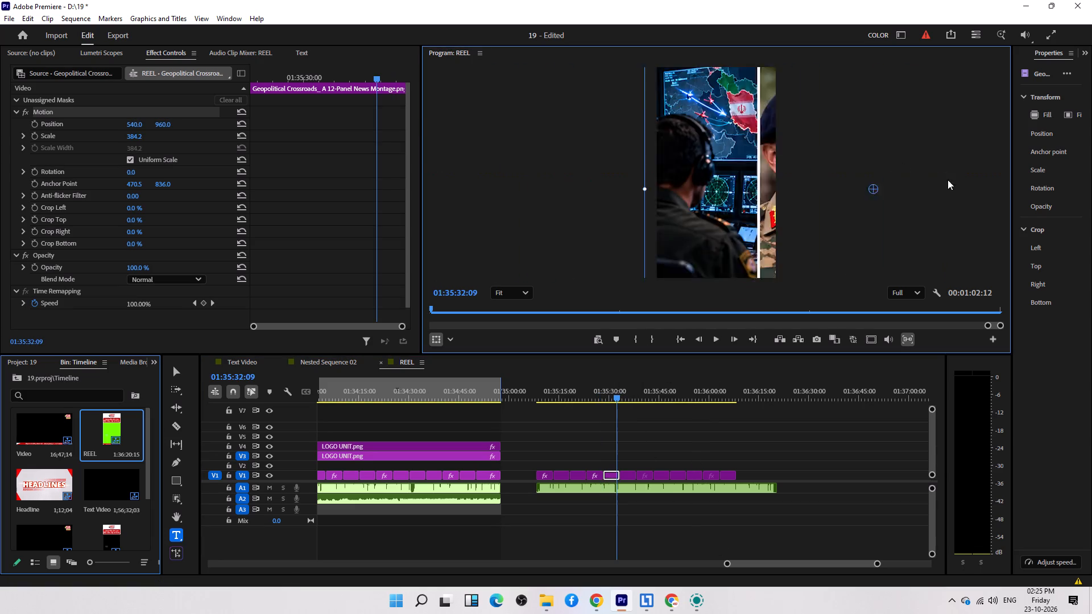
{"action": "left_click_drag", "start_coordinate": [948, 180], "coordinate": [959, 180]}
{"action": "left_click_drag", "start_coordinate": [894, 172], "coordinate": [886, 165]}
{"action": "left_click_drag", "start_coordinate": [680, 188], "coordinate": [654, 187]}
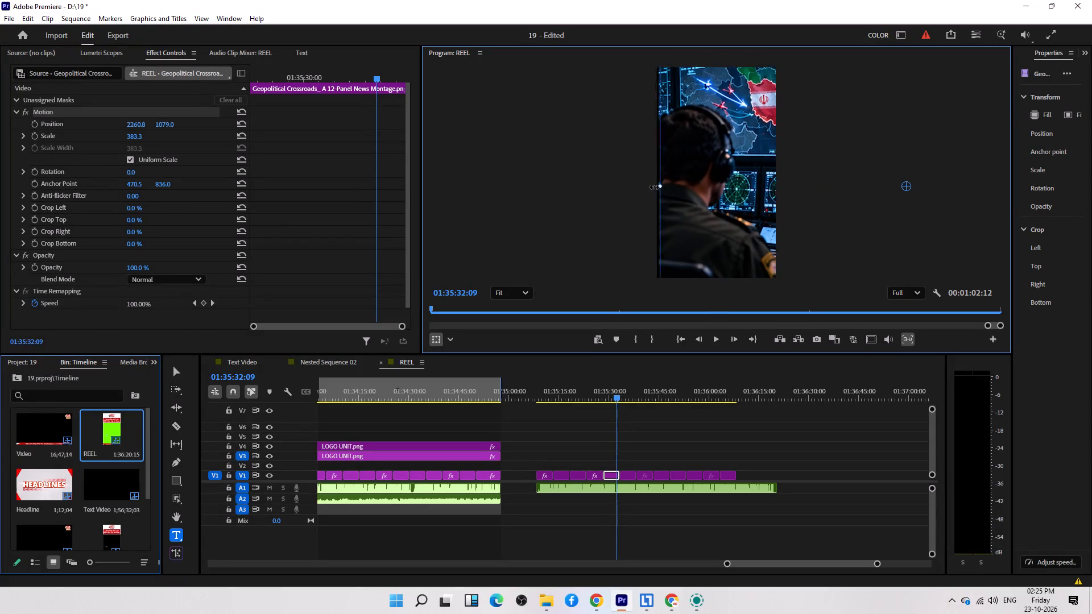
{"action": "left_click_drag", "start_coordinate": [654, 187], "coordinate": [626, 186]}
{"action": "left_click_drag", "start_coordinate": [727, 164], "coordinate": [746, 165]}
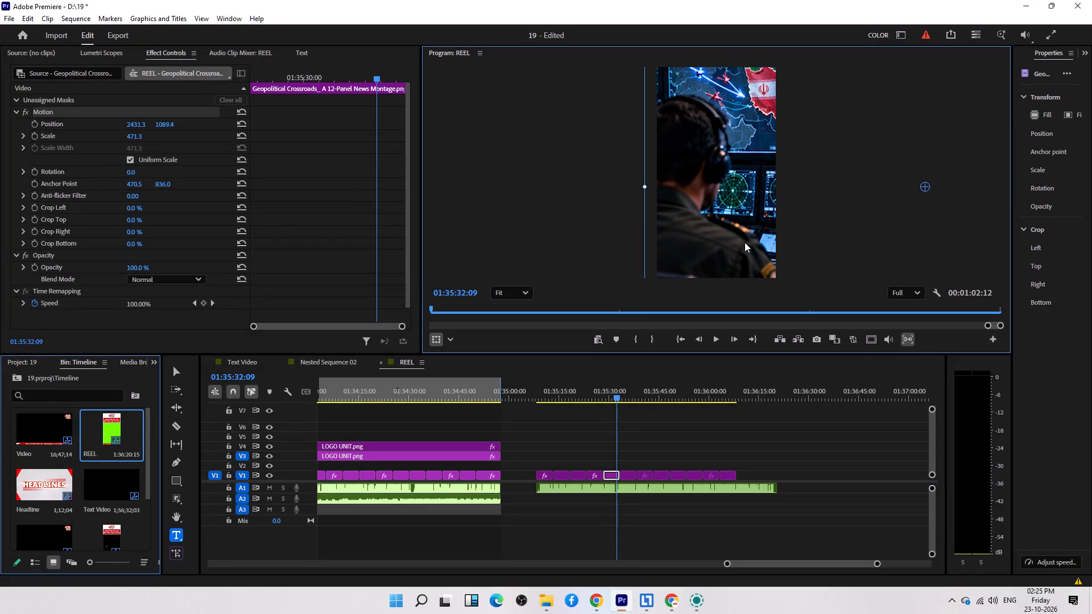
Scale the sixth montage clip to about 450% and reposition it so the middle-row portrait of the officer in a beret fills the vertical frame.
{"action": "left_click", "coordinate": [628, 394]}
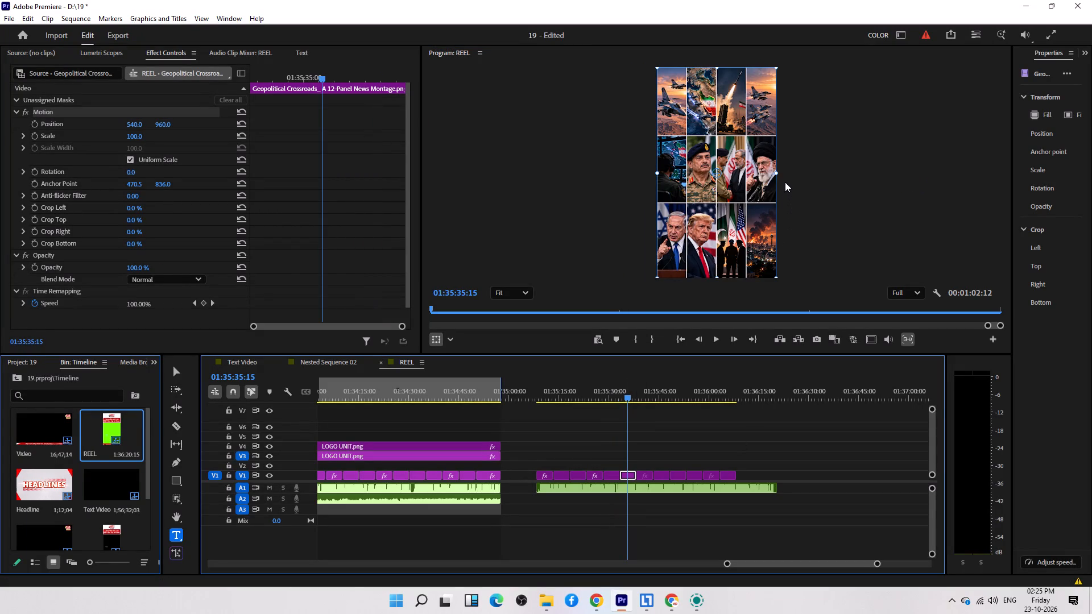
{"action": "left_click_drag", "start_coordinate": [781, 175], "coordinate": [953, 192]}
{"action": "left_click_drag", "start_coordinate": [814, 182], "coordinate": [818, 182]}
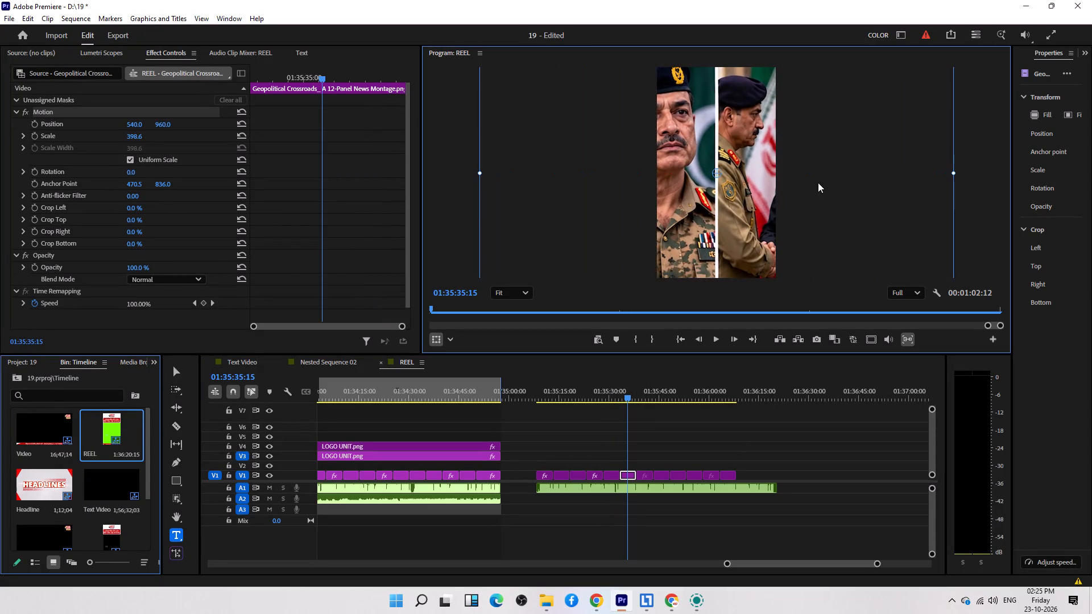
{"action": "left_click_drag", "start_coordinate": [818, 182], "coordinate": [870, 193]}
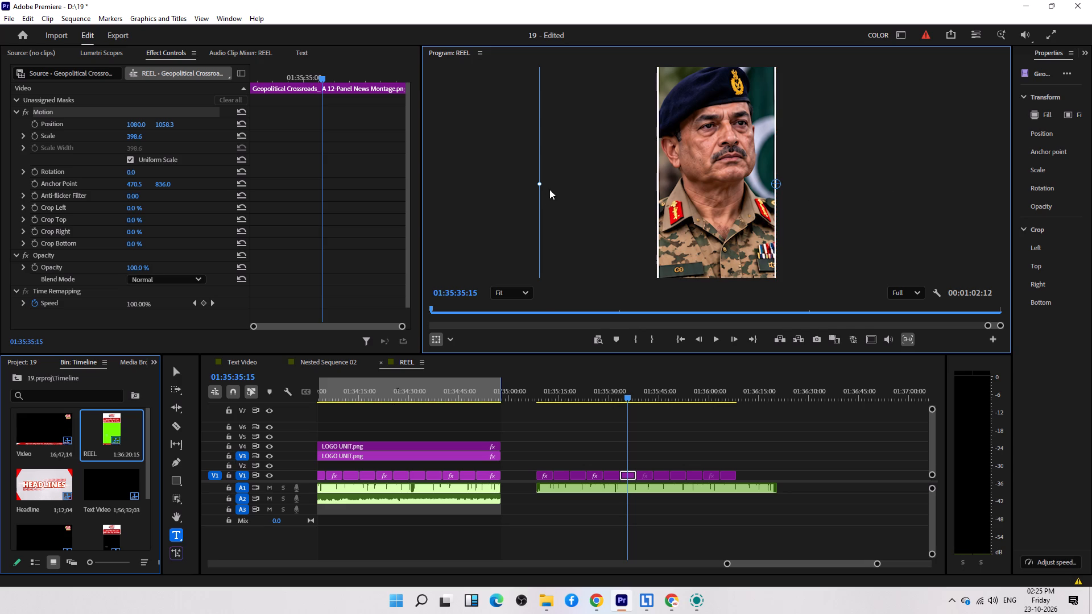
{"action": "left_click_drag", "start_coordinate": [540, 186], "coordinate": [524, 185]}
{"action": "left_click_drag", "start_coordinate": [701, 168], "coordinate": [715, 169]}
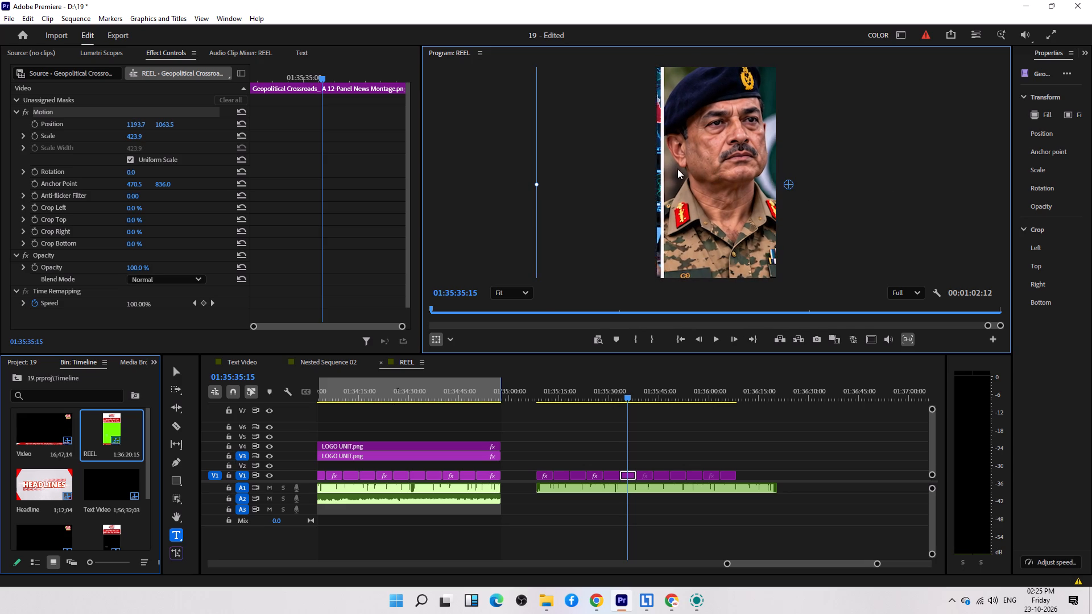
{"action": "left_click_drag", "start_coordinate": [535, 188], "coordinate": [521, 188]}
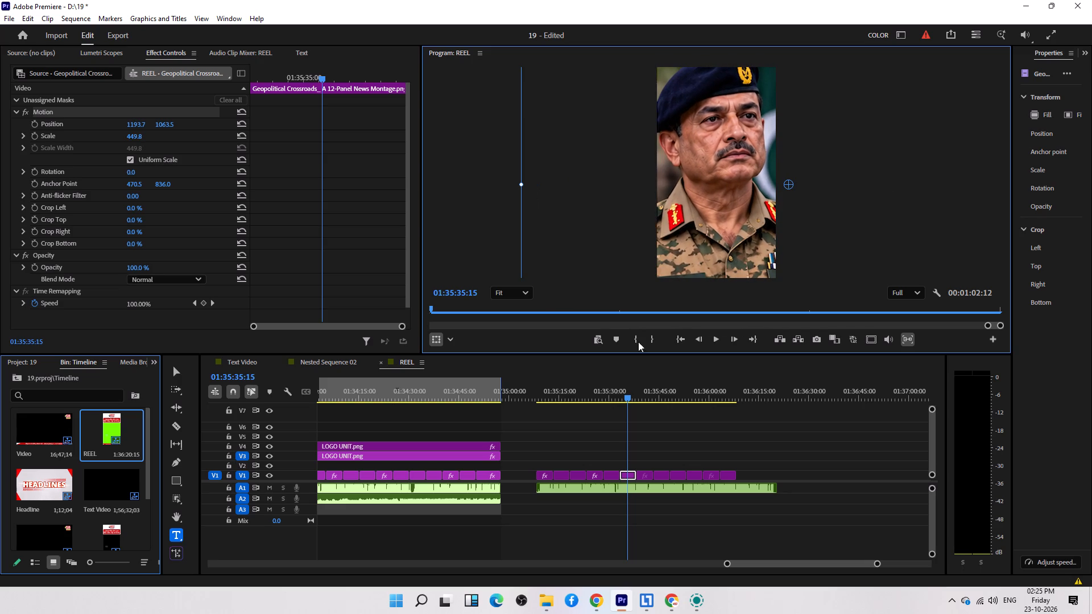
{"action": "left_click_drag", "start_coordinate": [713, 194], "coordinate": [712, 201]}
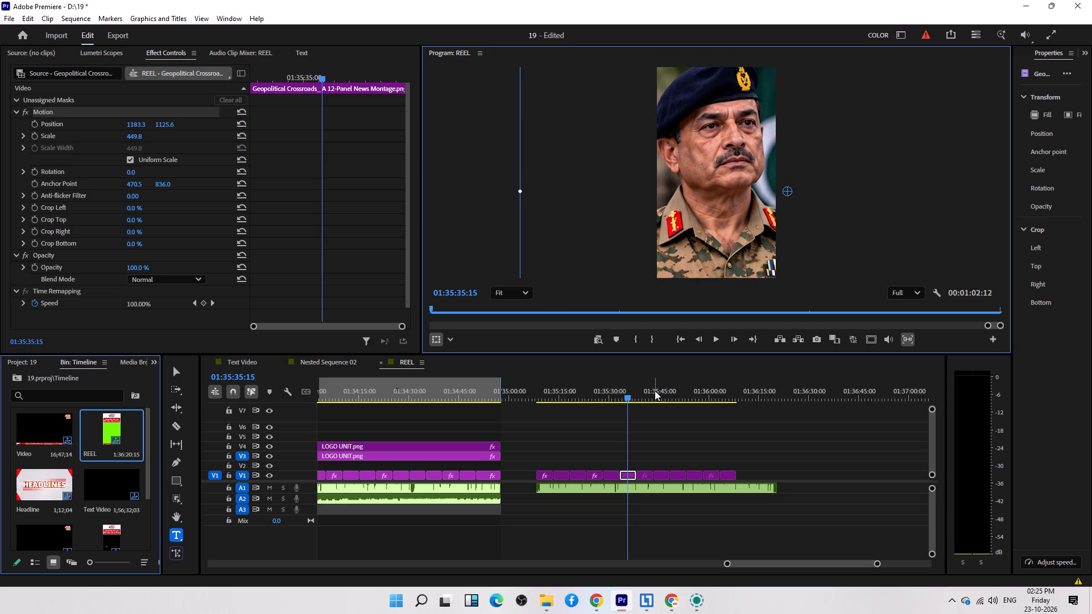
Scale the seventh montage clip to about 518% and reposition it so the officer-and-official panel with the Iranian flag fills the vertical frame.
{"action": "left_click", "coordinate": [654, 391]}
{"action": "left_click", "coordinate": [648, 388]}
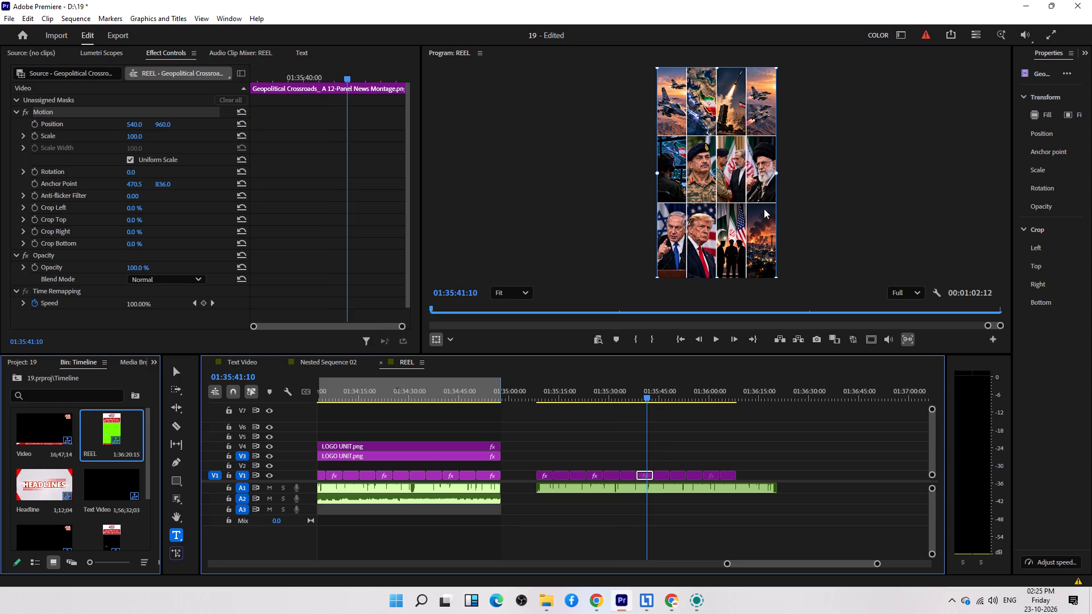
{"action": "left_click_drag", "start_coordinate": [775, 173], "coordinate": [1025, 163]}
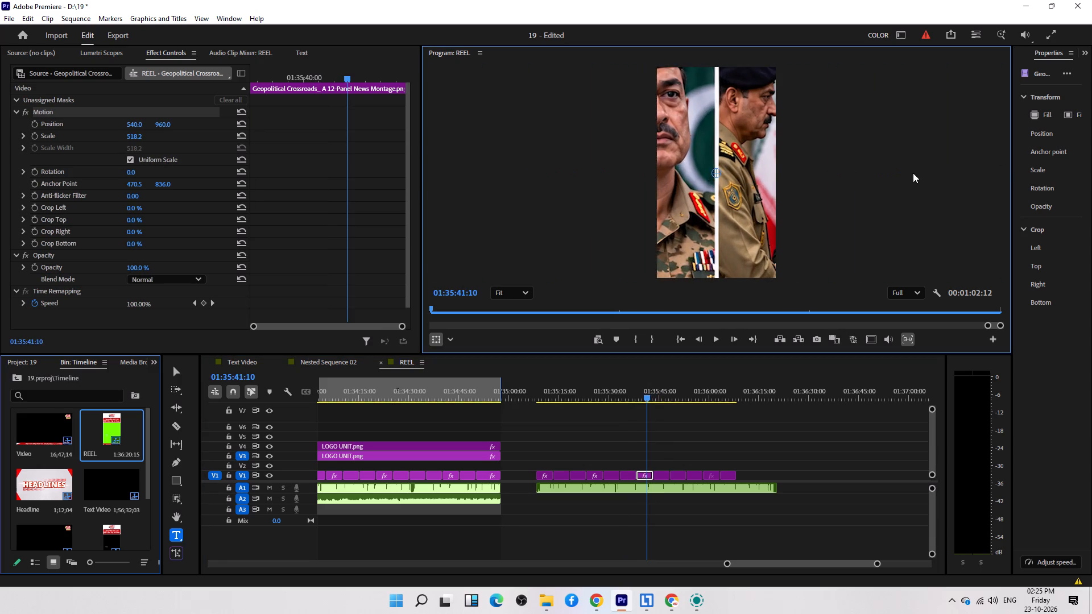
{"action": "left_click_drag", "start_coordinate": [903, 173], "coordinate": [834, 191]}
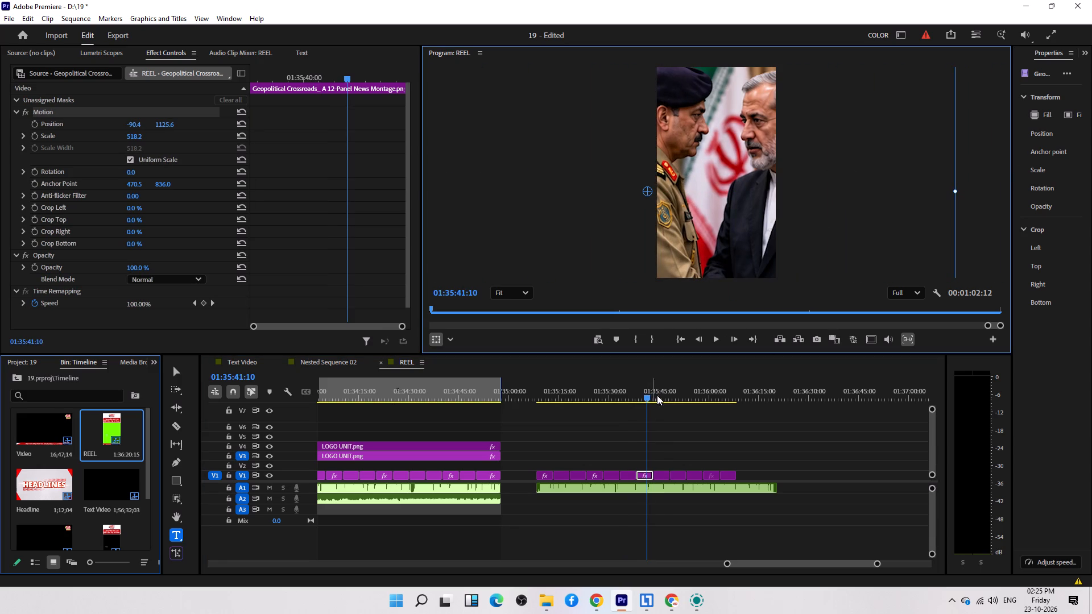
Enlarge the eighth montage clip and reposition it so the middle-row panel of the turbaned cleric fills the vertical frame.
{"action": "left_click", "coordinate": [662, 393]}
{"action": "left_click_drag", "start_coordinate": [776, 173], "coordinate": [803, 176]}
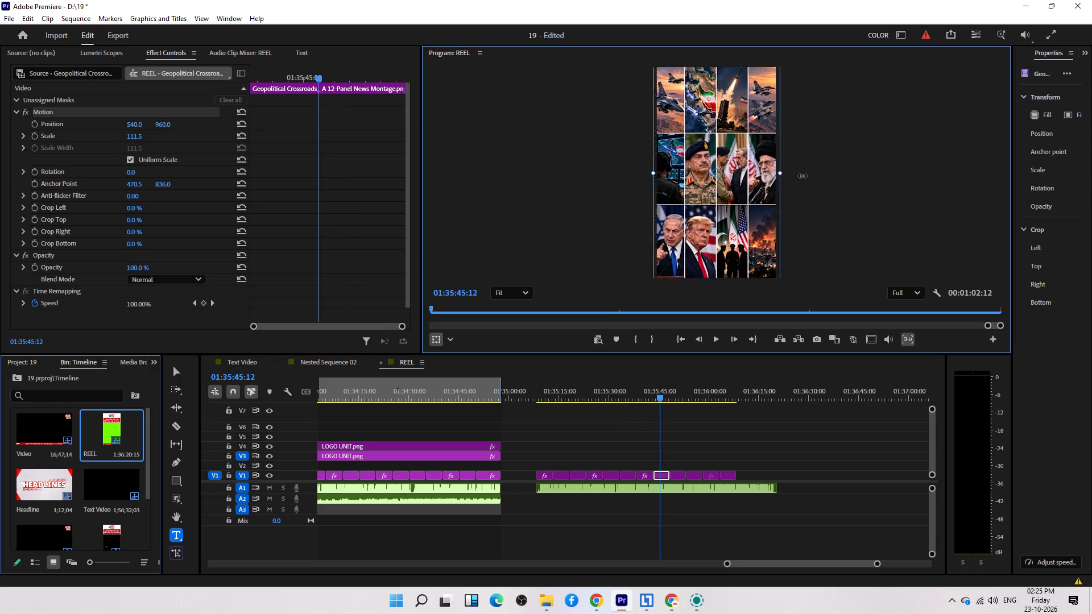
{"action": "left_click_drag", "start_coordinate": [803, 176], "coordinate": [1046, 182]}
{"action": "left_click_drag", "start_coordinate": [876, 202], "coordinate": [618, 239]}
Scale the ninth montage clip to about 445% and reposition it so the bottom-row panel of the pointing leader with the Israeli flag fills the frame.
{"action": "left_click", "coordinate": [681, 395]}
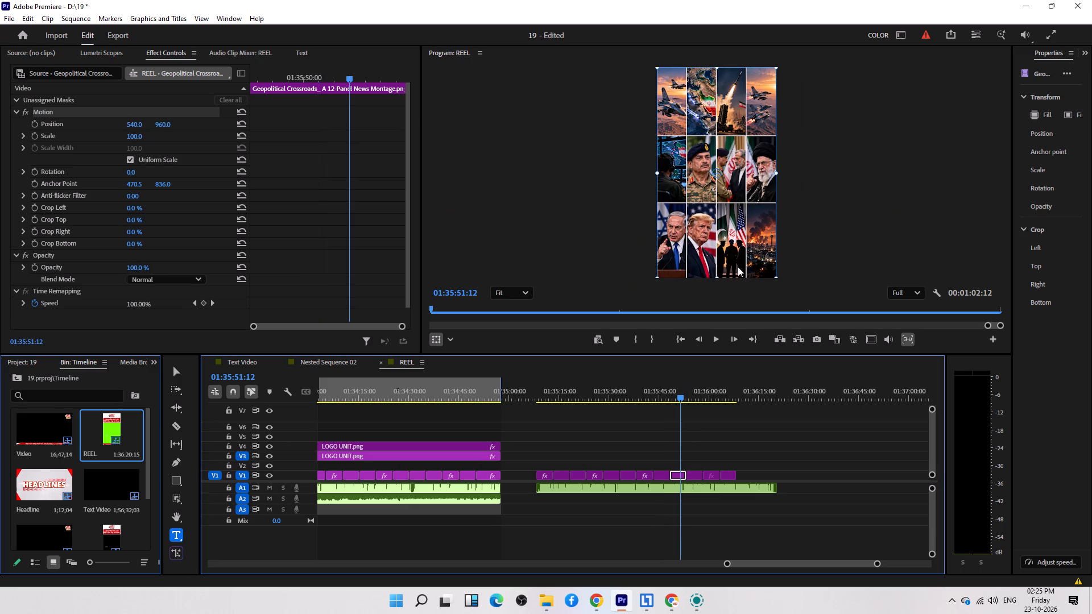
{"action": "left_click_drag", "start_coordinate": [777, 173], "coordinate": [981, 171]}
{"action": "left_click_drag", "start_coordinate": [807, 215], "coordinate": [853, 115]}
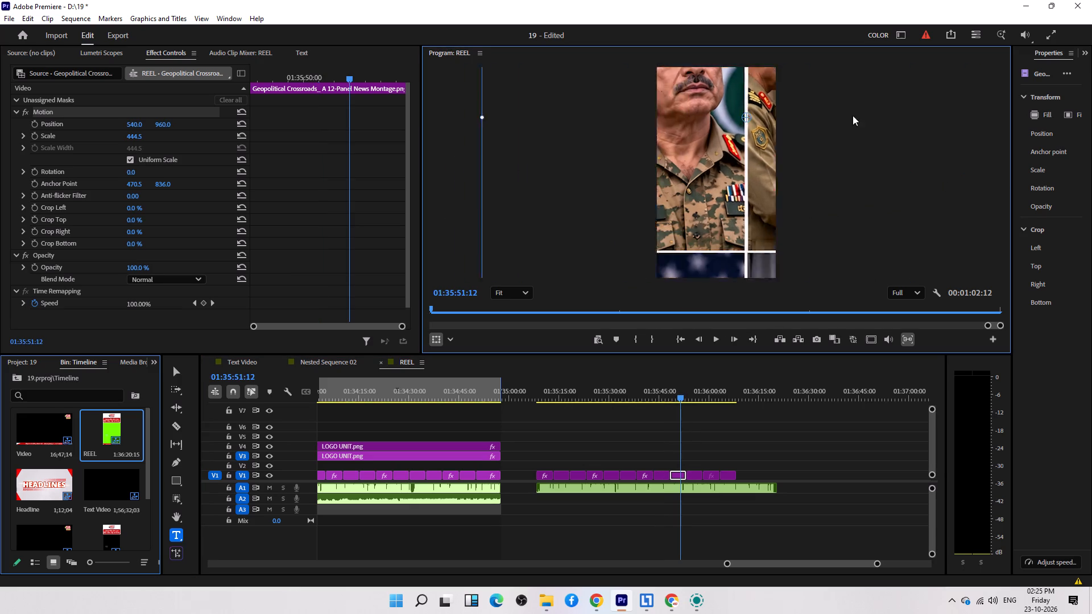
{"action": "left_click_drag", "start_coordinate": [853, 115], "coordinate": [867, 67]}
{"action": "left_click_drag", "start_coordinate": [773, 201], "coordinate": [864, 114]}
{"action": "left_click_drag", "start_coordinate": [819, 141], "coordinate": [867, 128]}
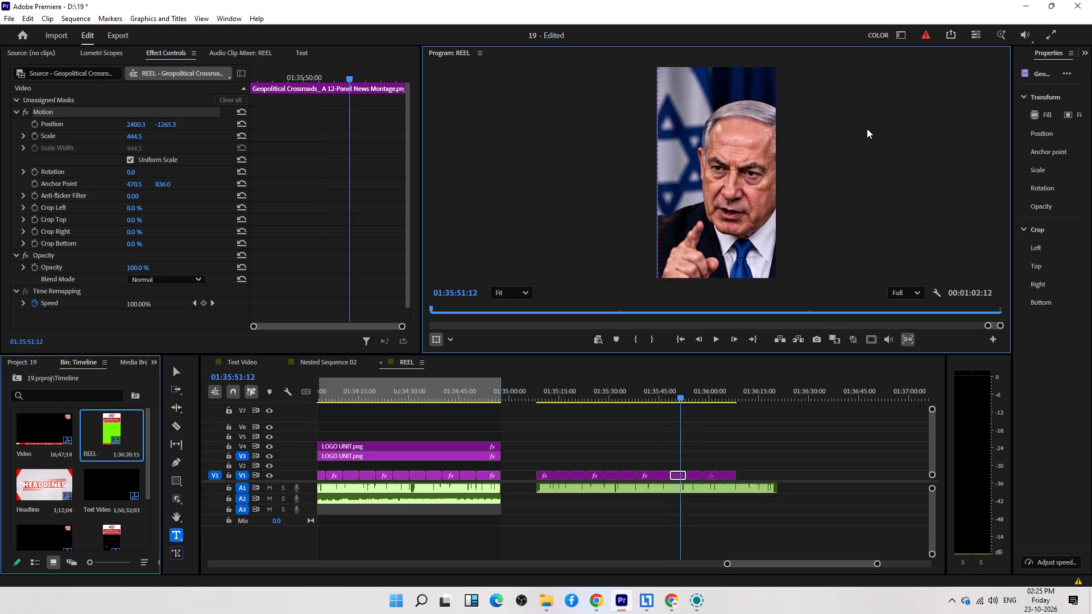
{"action": "left_click_drag", "start_coordinate": [867, 128], "coordinate": [867, 126]}
Move the playhead to the tenth montage clip.
{"action": "left_click", "coordinate": [698, 388]}
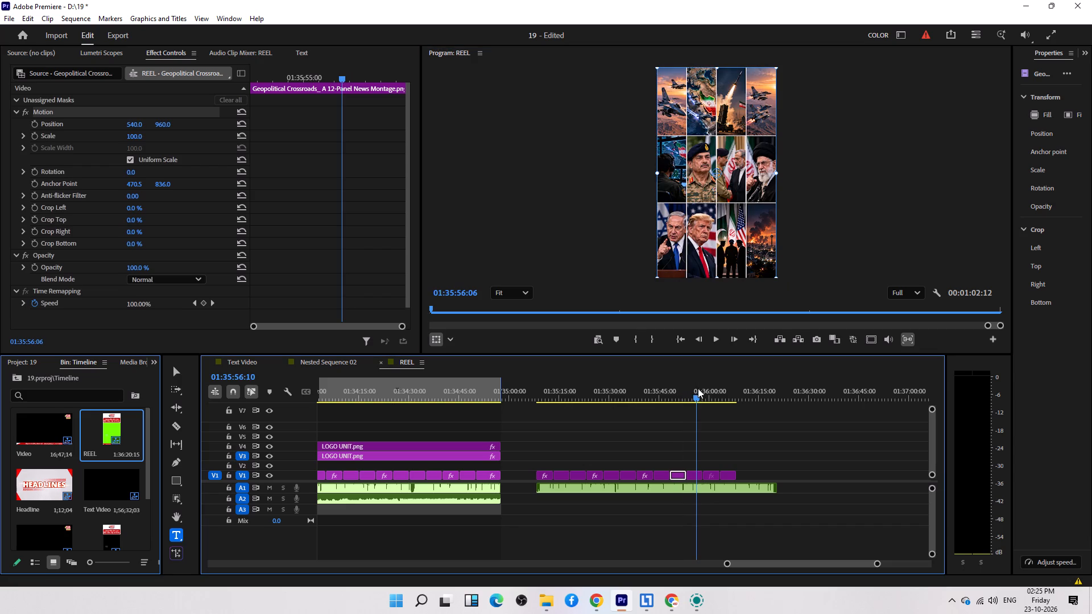
Switch to LocalSend, show its Send view and open the troubleshooting page for device connections.
{"action": "left_click", "coordinate": [690, 599]}
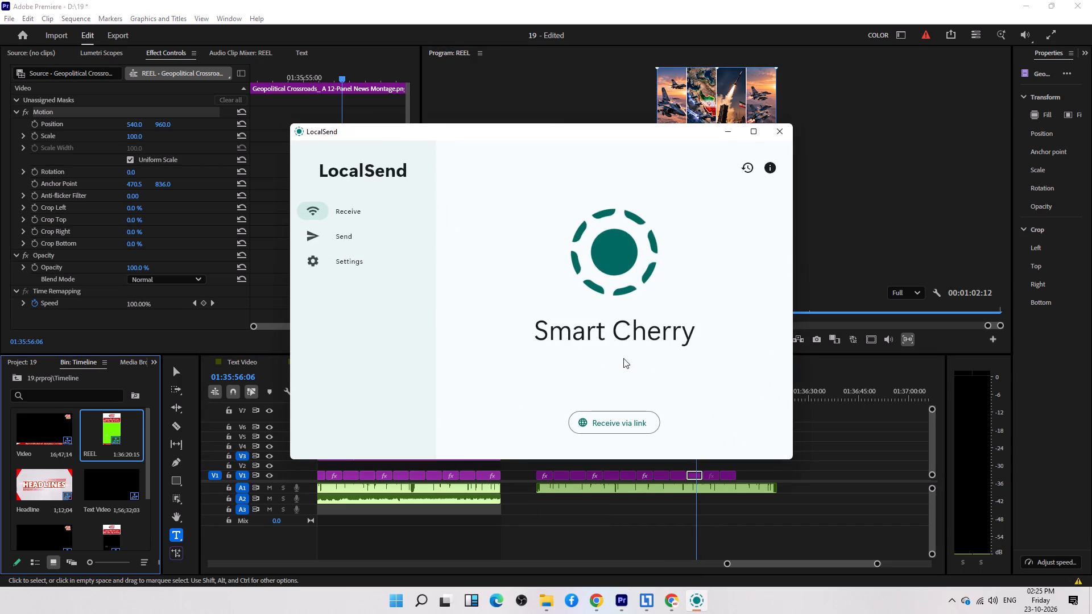
{"action": "left_click", "coordinate": [354, 237]}
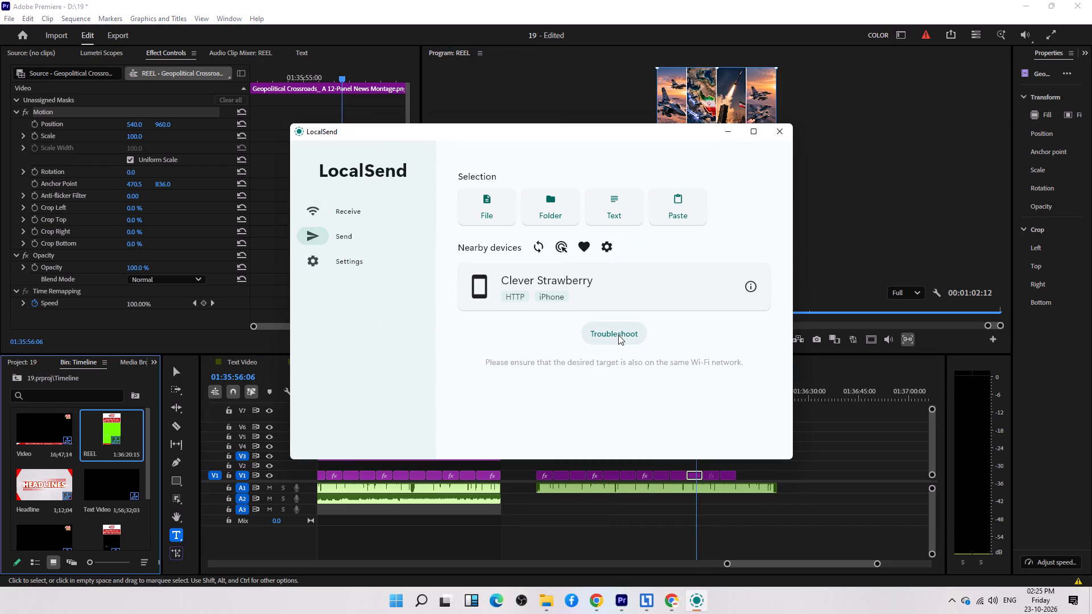
{"action": "left_click", "coordinate": [620, 335]}
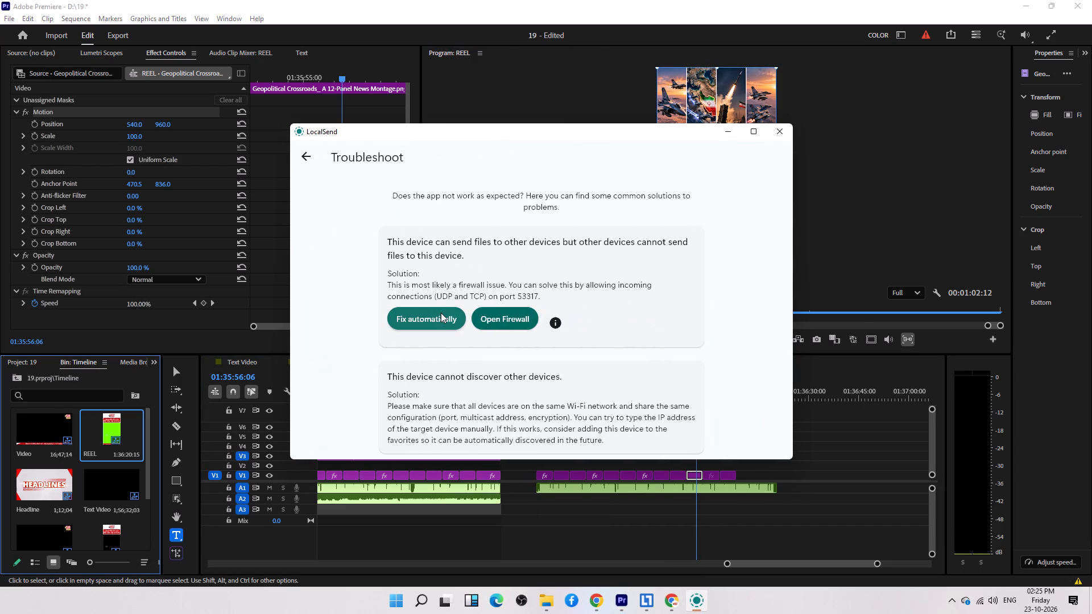